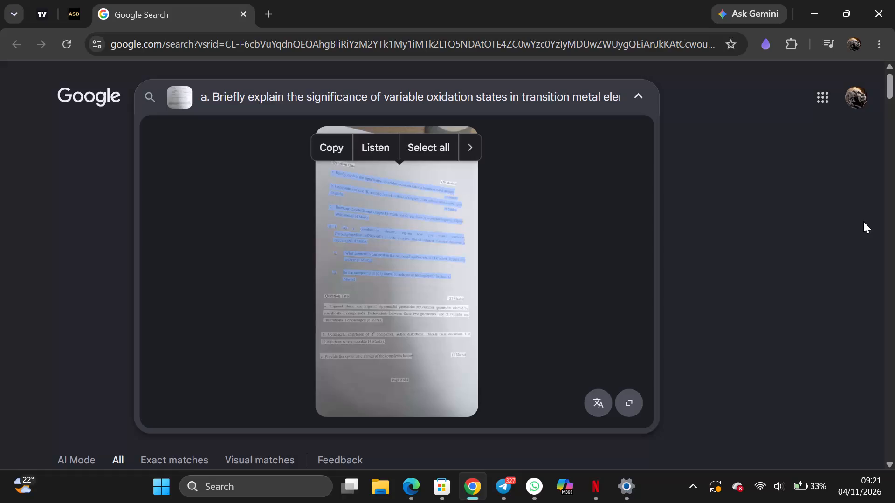
# Switch to the TradingView chart page, dismiss the advertisement covering it and reload the page.
pyautogui.click(34, 15)
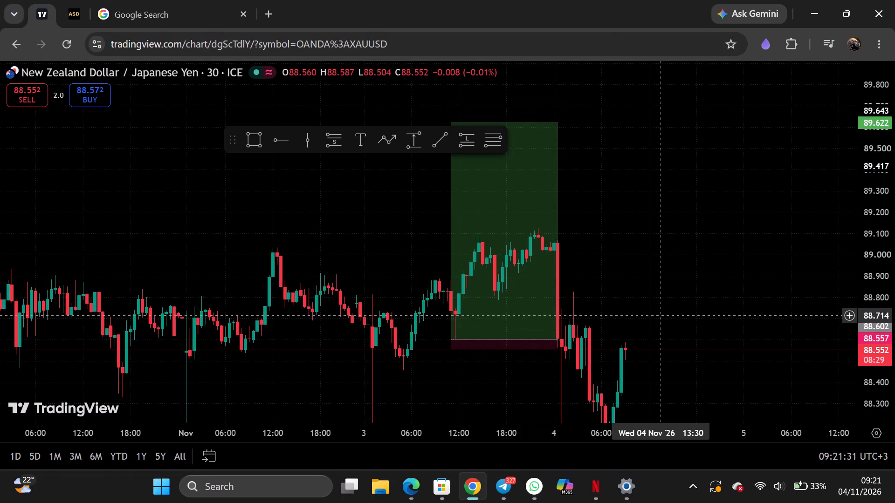
pyautogui.scroll(2, 659, 315)
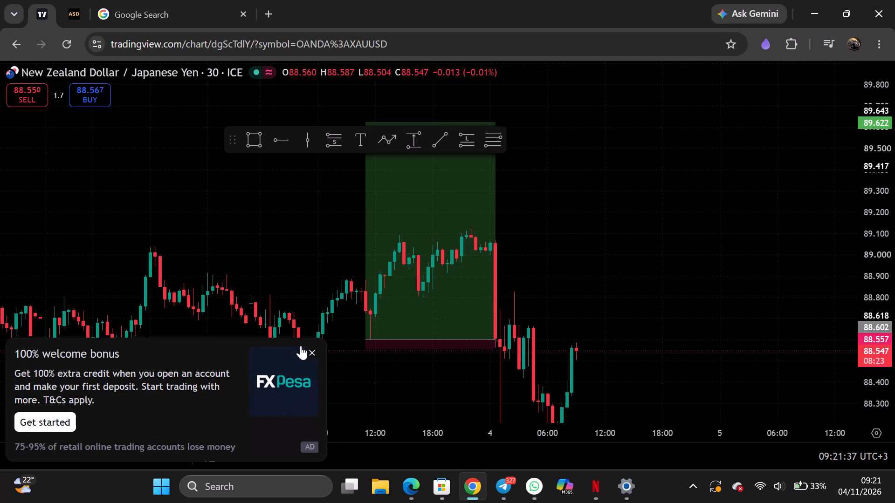
pyautogui.click(317, 353)
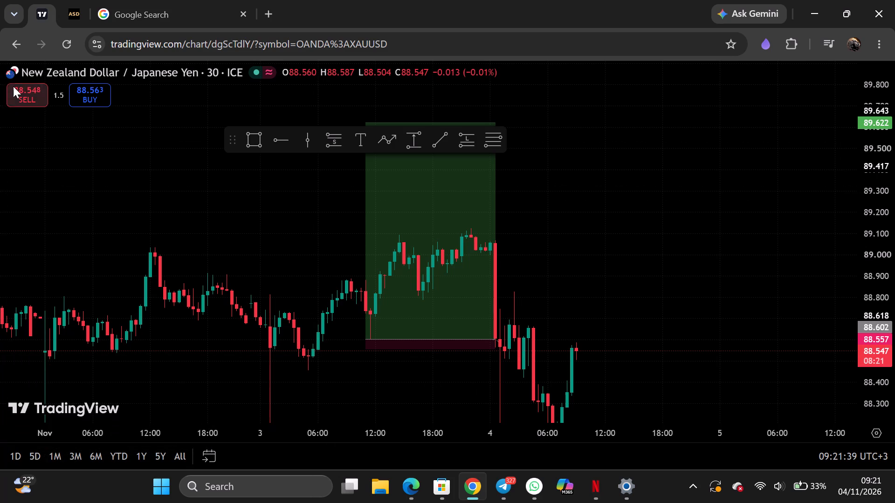
pyautogui.click(74, 46)
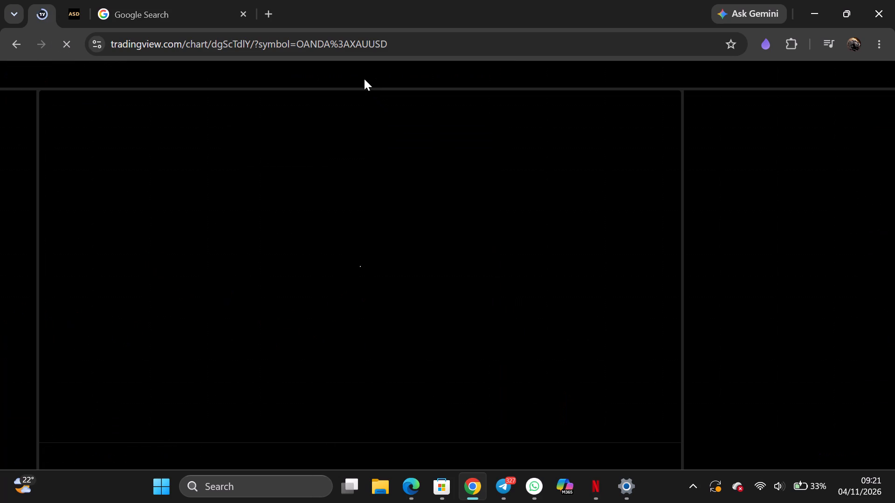
pyautogui.click(80, 8)
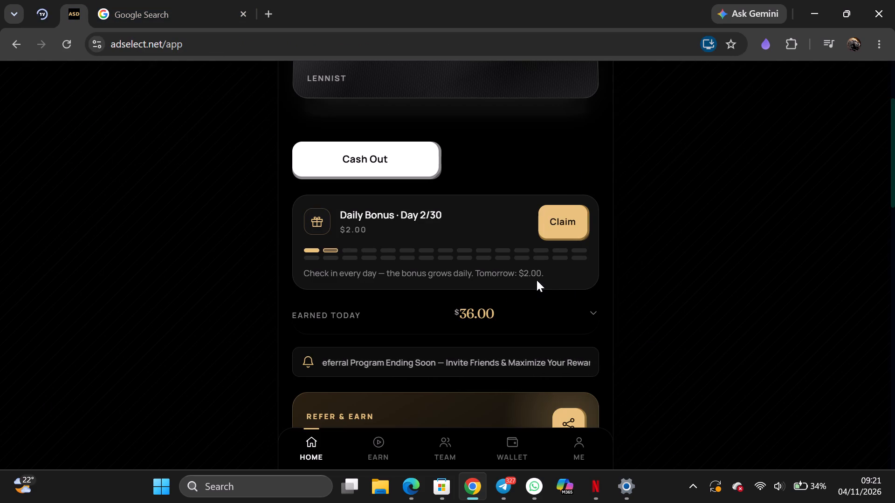
# Claim the Day 2/30 daily bonus of $2.00 on the adselect.net home page.
pyautogui.scroll(-1, 537, 280)
pyautogui.click(564, 152)
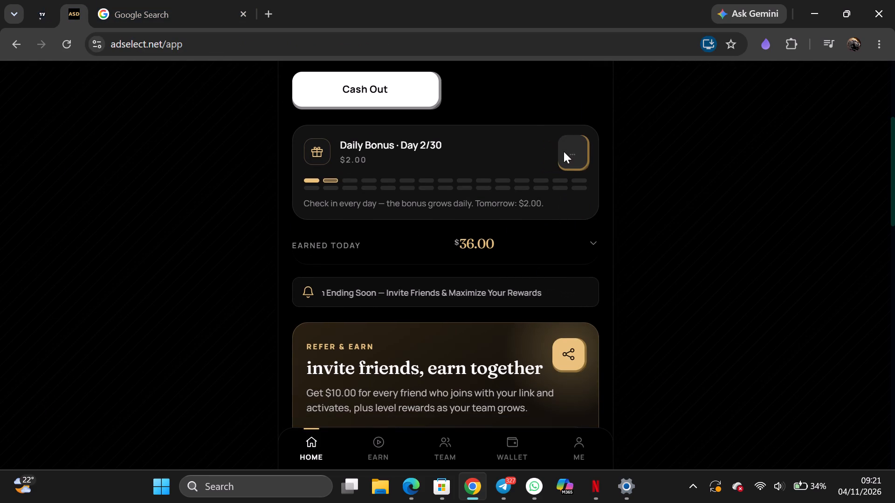
# Look through the rest of the adselect.net home page, including the referral, Story Income, recent activity and More sections.
pyautogui.scroll(-2, 560, 273)
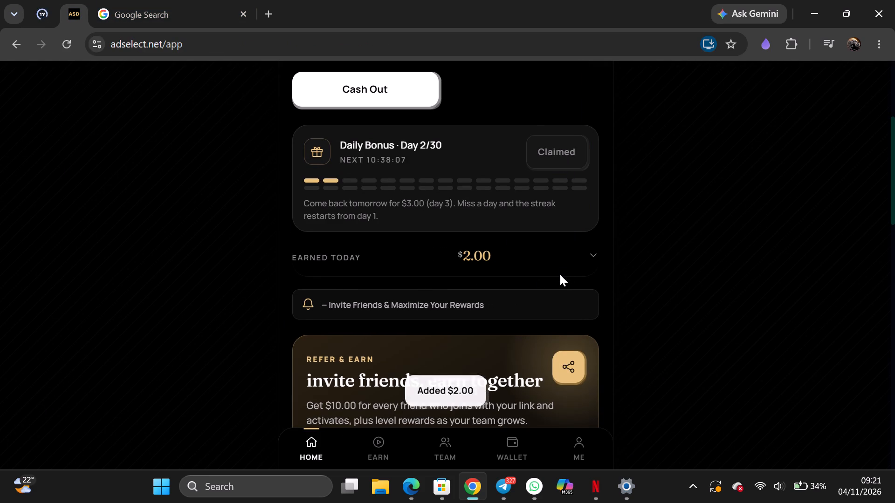
pyautogui.scroll(-6, 559, 275)
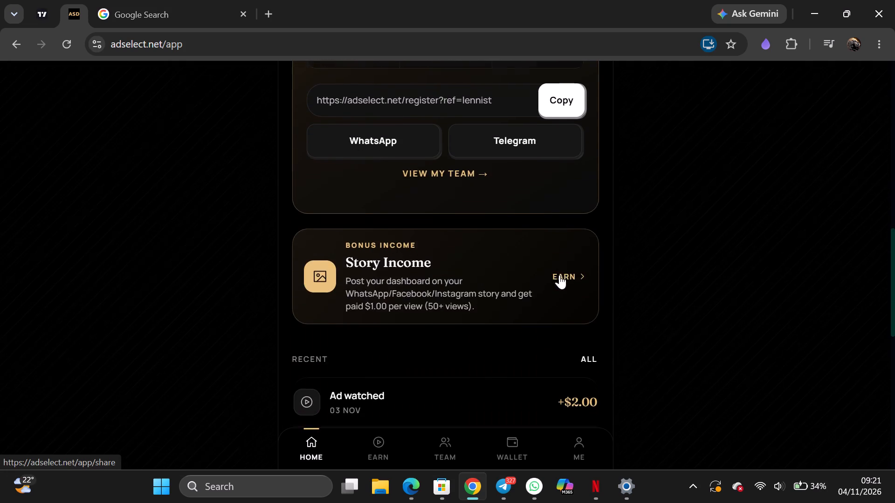
pyautogui.scroll(-1, 559, 275)
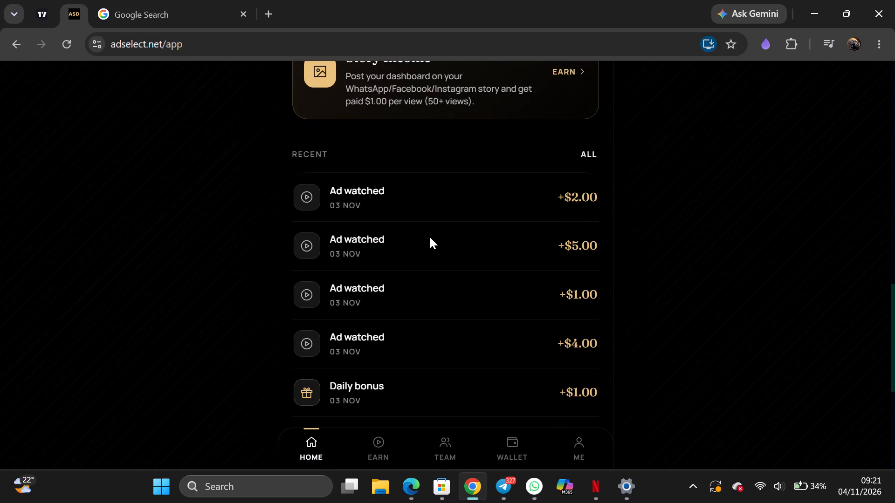
pyautogui.scroll(-4, 436, 232)
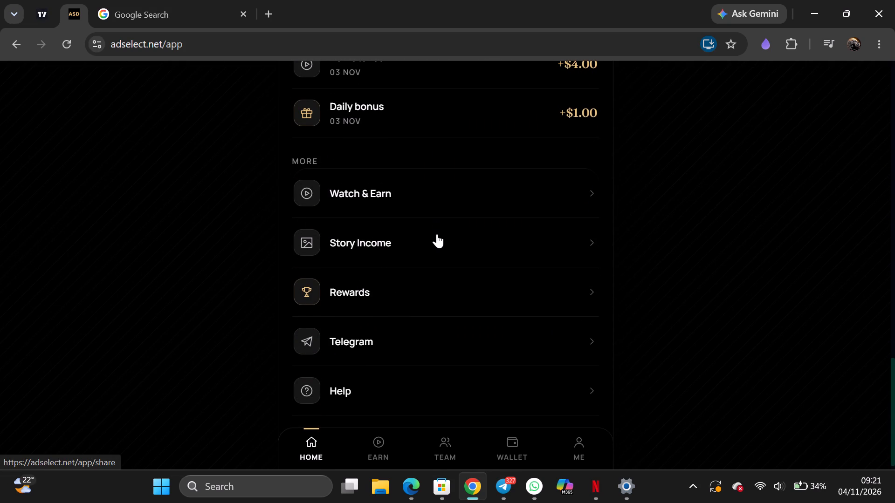
pyautogui.scroll(-1, 437, 234)
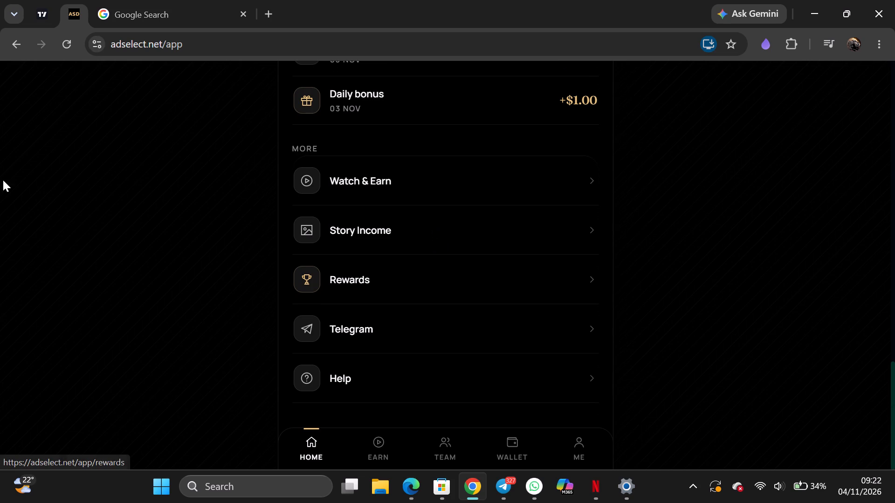
# Switch to the TradingView chart page and turn off its dark theme.
pyautogui.doubleClick(55, 1)
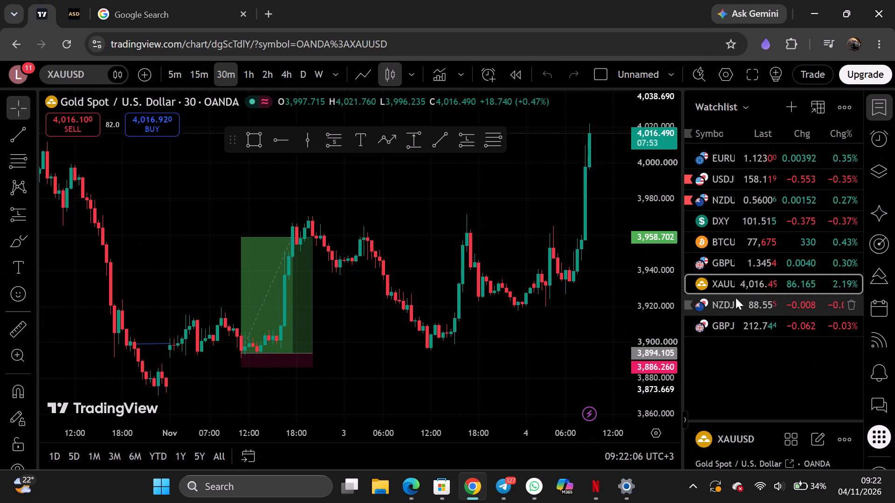
pyautogui.click(11, 71)
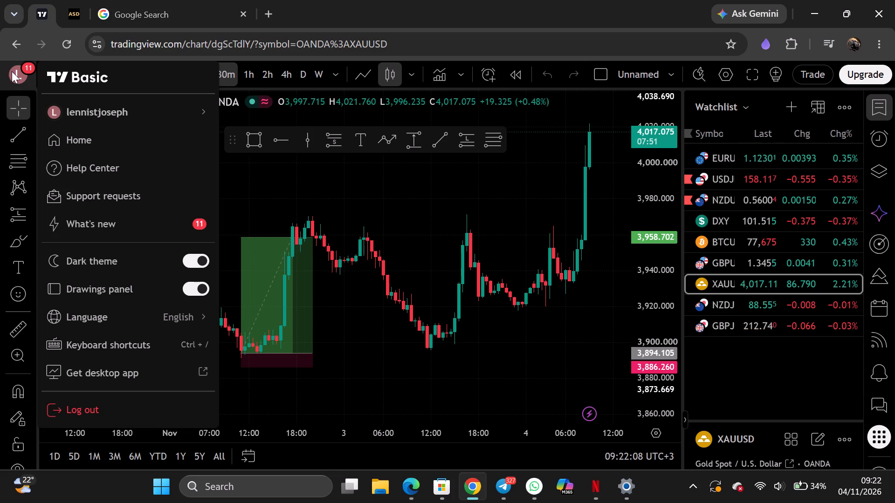
pyautogui.click(197, 252)
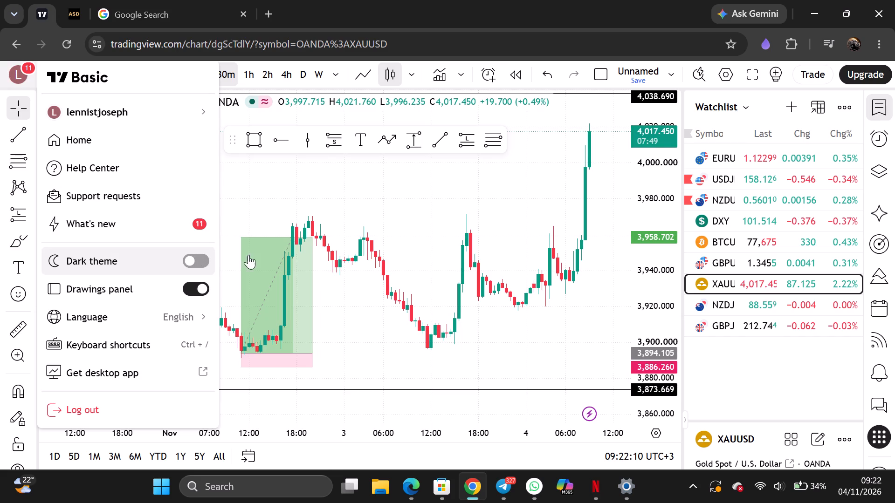
pyautogui.click(466, 331)
# Examine a longer stretch of price history on the 30-minute XAUUSD chart.
pyautogui.scroll(-2, 358, 234)
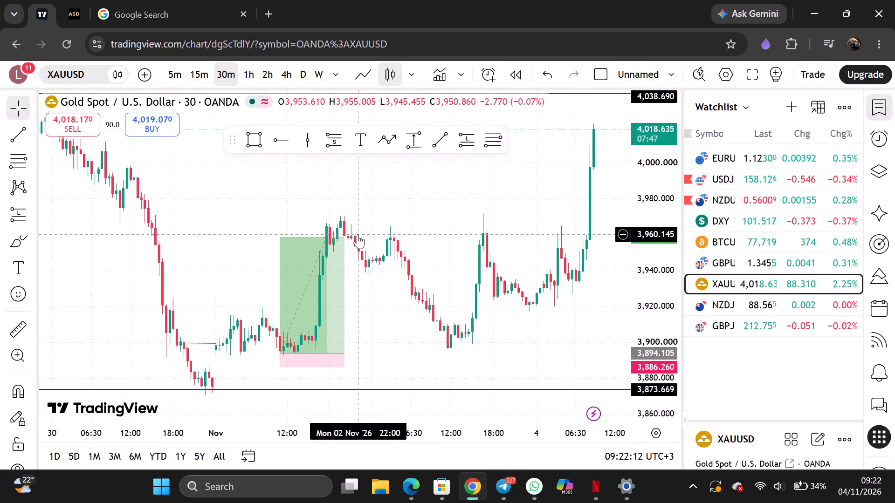
pyautogui.scroll(-2, 538, 252)
pyautogui.scroll(-9, 640, 158)
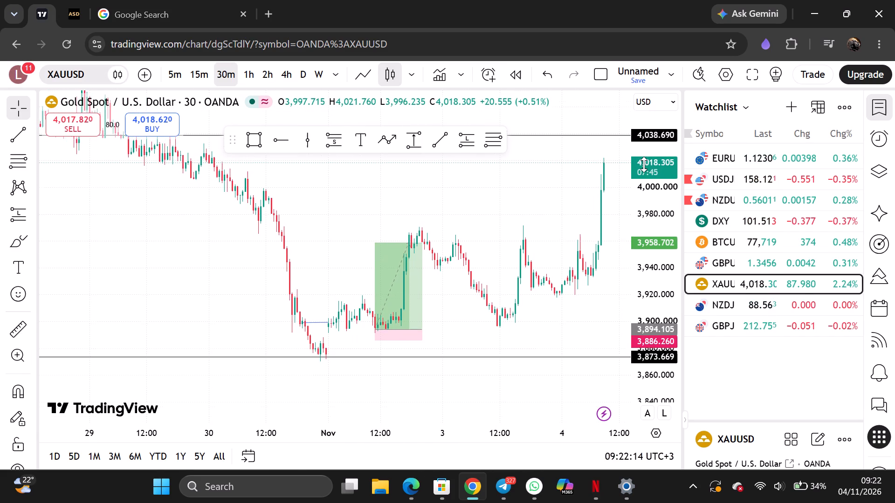
# Examine gold's recent price action on the 30-minute XAUUSD chart, including the long position and the horizontal levels.
pyautogui.scroll(-10, 644, 166)
pyautogui.scroll(1, 460, 263)
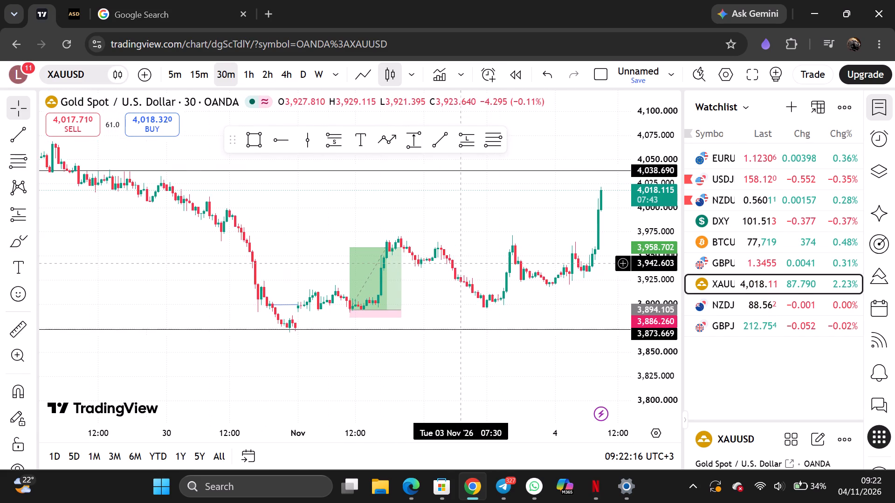
pyautogui.scroll(3, 460, 263)
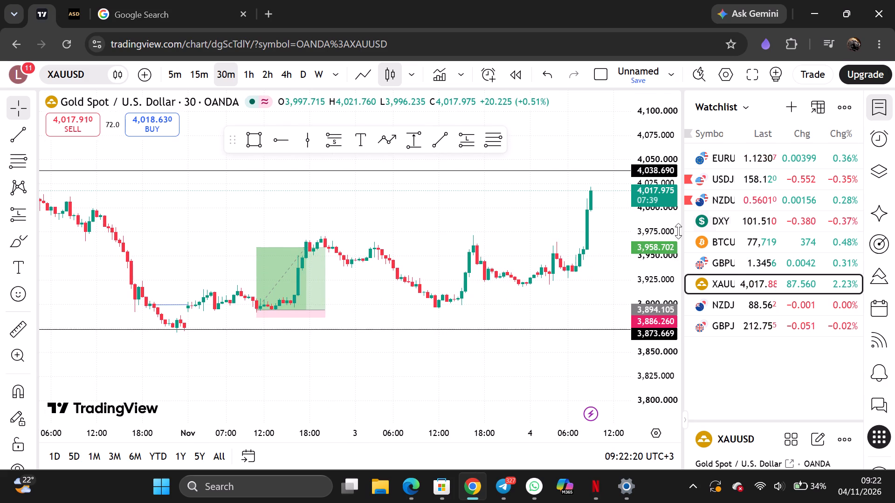
pyautogui.scroll(13, 665, 220)
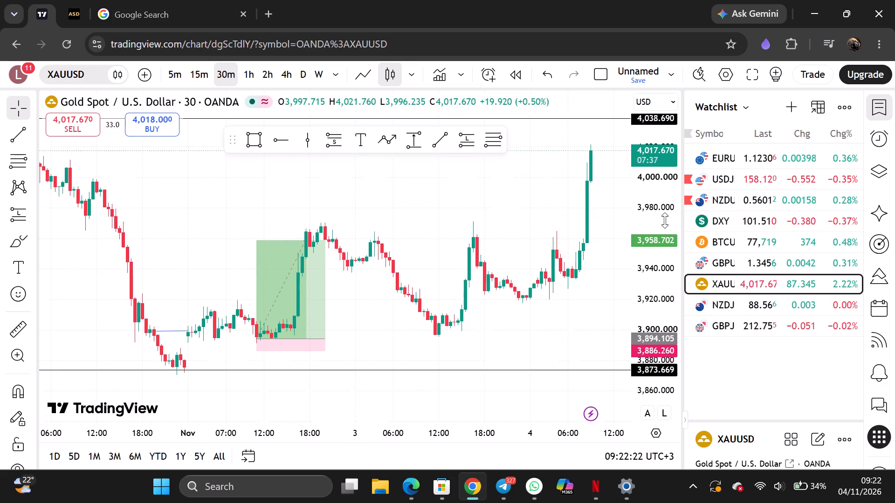
pyautogui.scroll(7, 665, 220)
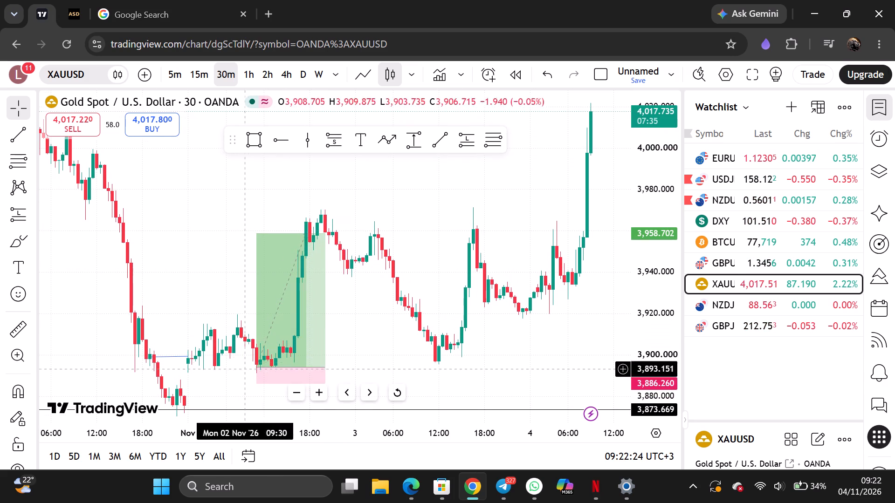
pyautogui.scroll(-2, 232, 361)
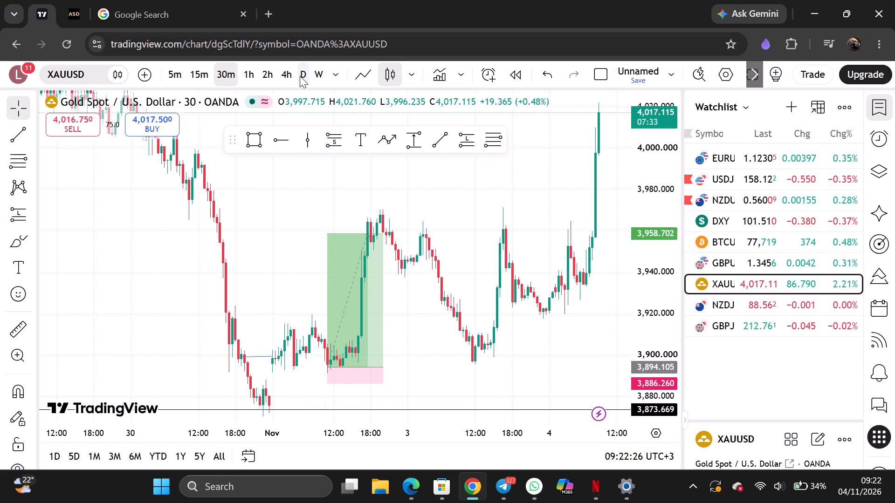
# Switch the XAUUSD chart to the daily timeframe and examine the latest candles against the marked horizontal levels.
pyautogui.click(289, 71)
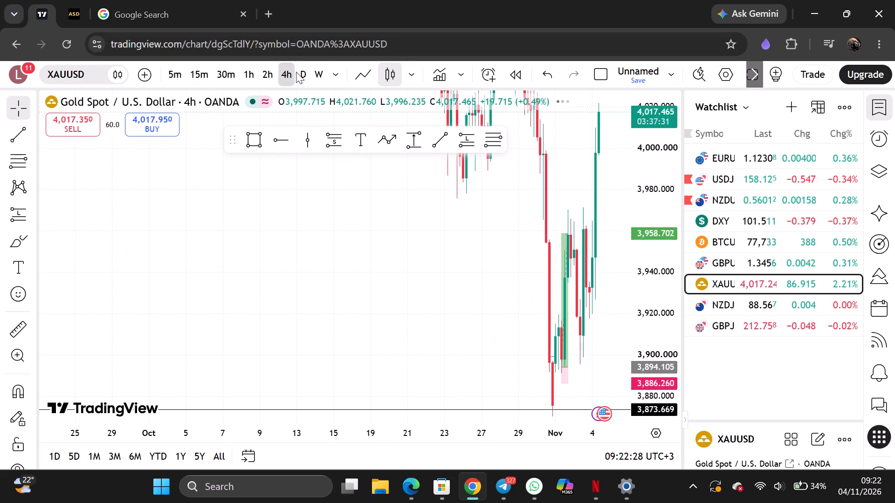
pyautogui.click(302, 73)
pyautogui.scroll(9, 303, 287)
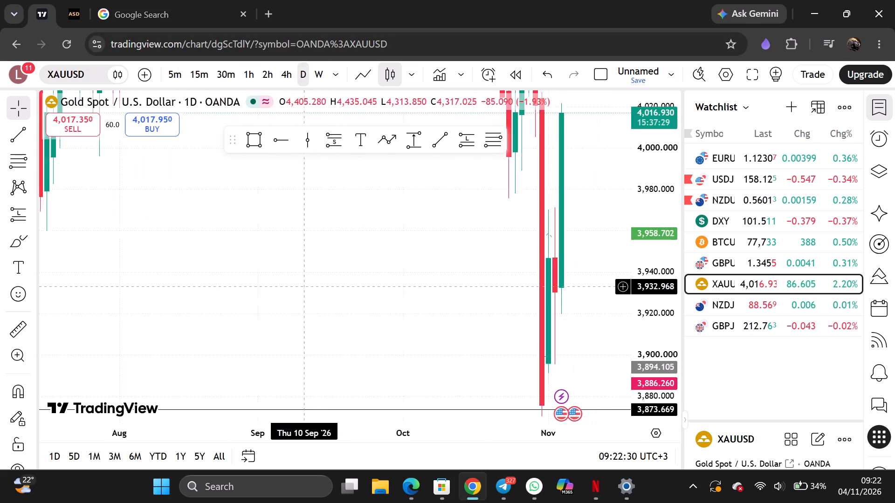
pyautogui.scroll(9, 303, 287)
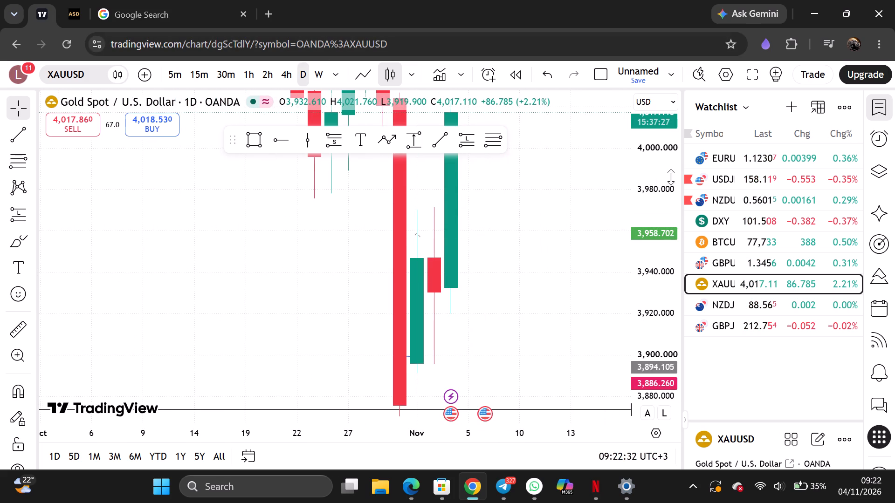
pyautogui.scroll(-19, 671, 178)
pyautogui.scroll(-8, 667, 204)
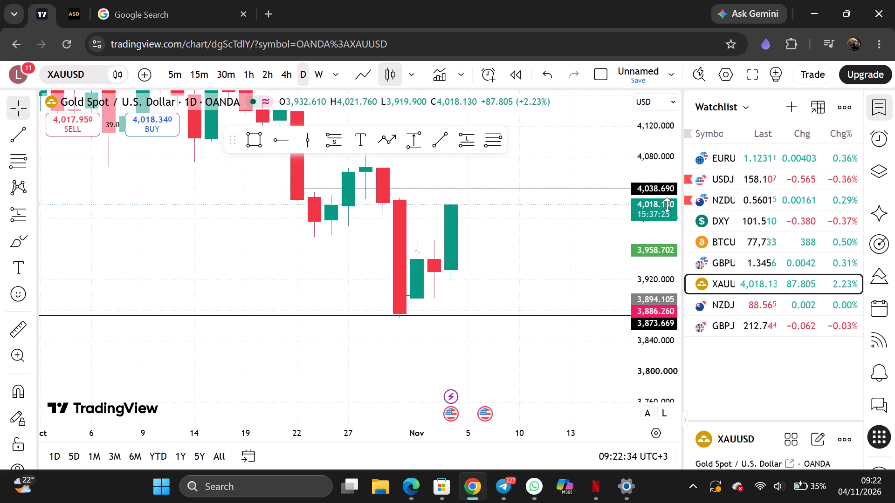
pyautogui.scroll(-13, 667, 205)
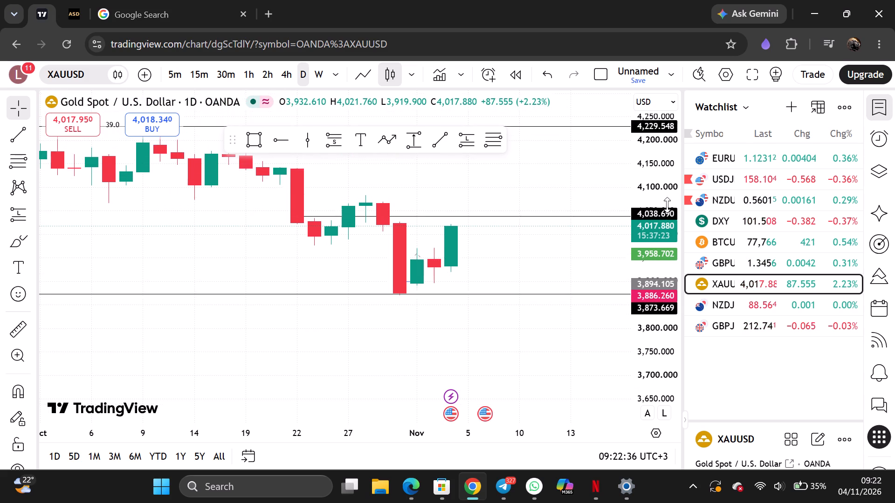
pyautogui.scroll(-2, 667, 205)
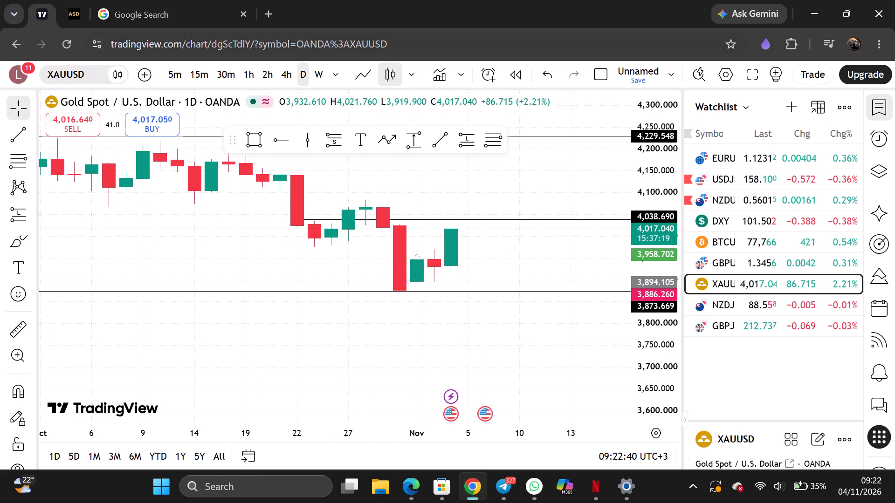
# Set the XAUUSD chart to the 4-hour timeframe and inspect the decline since October, dismissing the referral advertisement.
pyautogui.click(286, 72)
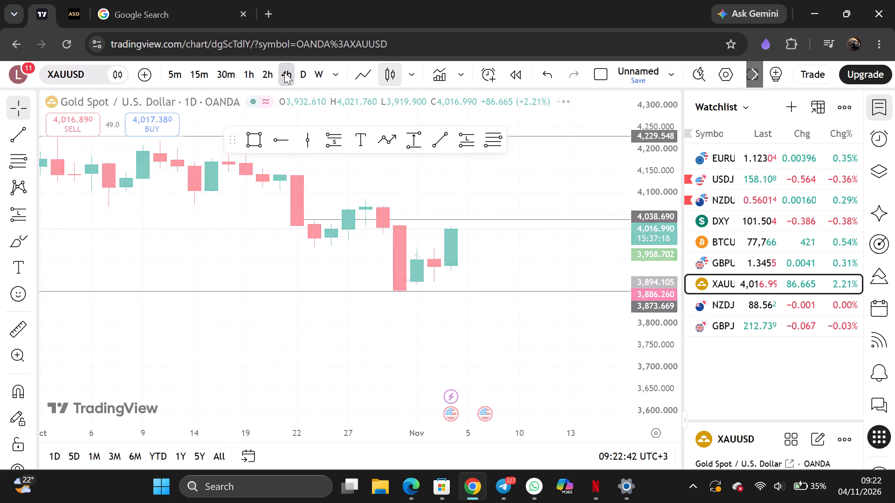
pyautogui.scroll(-12, 274, 220)
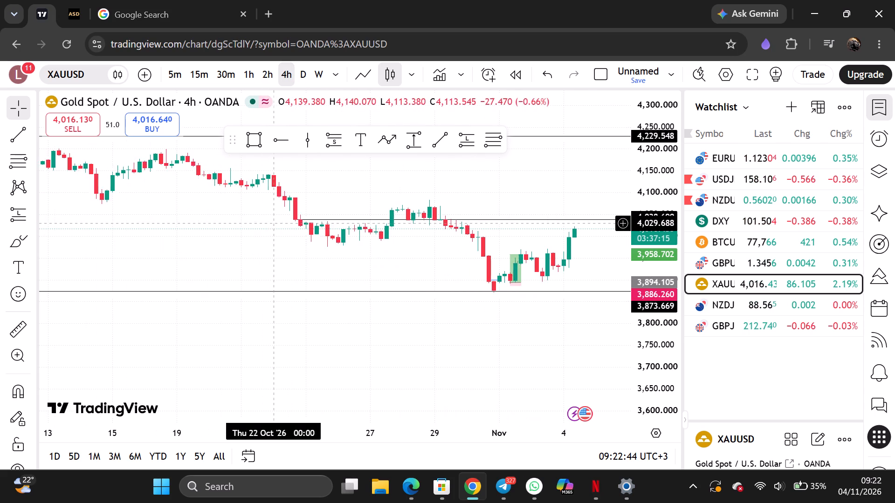
pyautogui.scroll(-4, 258, 278)
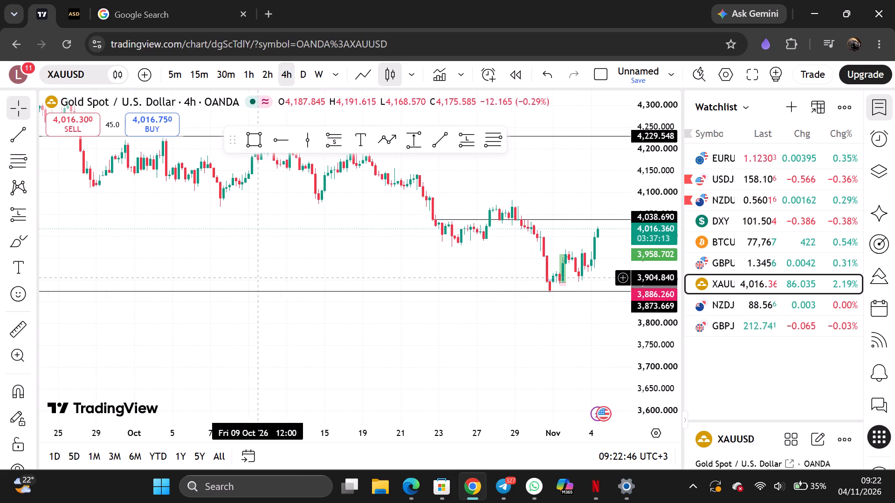
pyautogui.moveTo(312, 231); pyautogui.dragTo(207, 222)
pyautogui.click(207, 222)
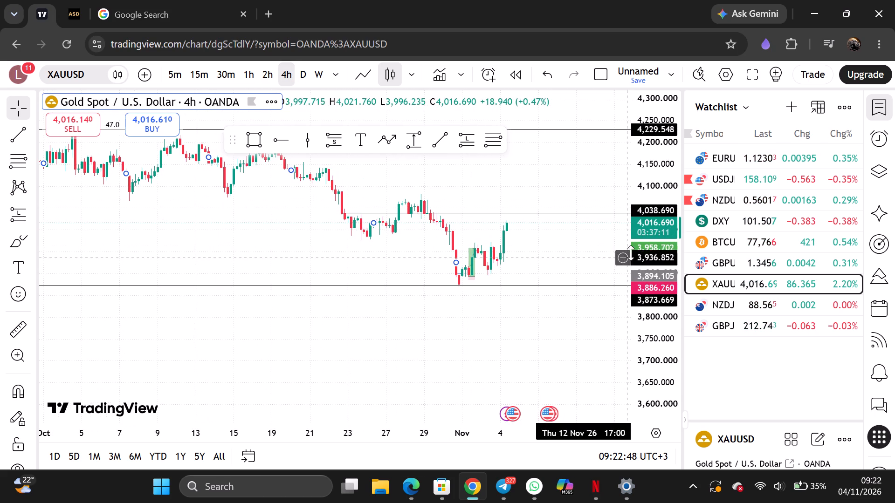
pyautogui.scroll(12, 664, 218)
pyautogui.scroll(4, 609, 257)
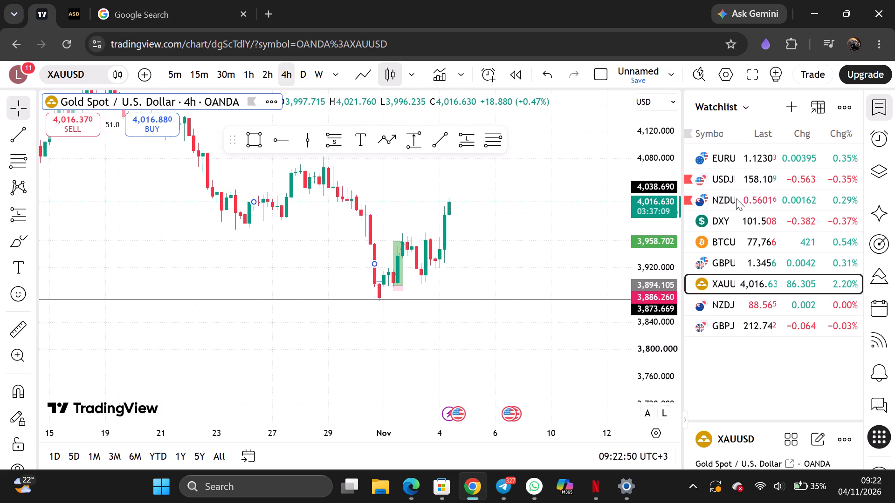
pyautogui.scroll(-3, 669, 194)
pyautogui.scroll(-3, 418, 331)
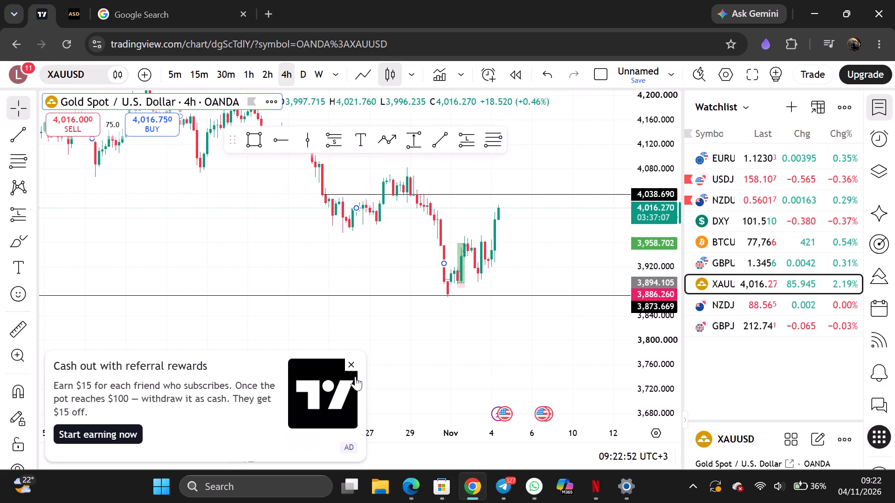
pyautogui.click(351, 365)
pyautogui.scroll(-2, 420, 342)
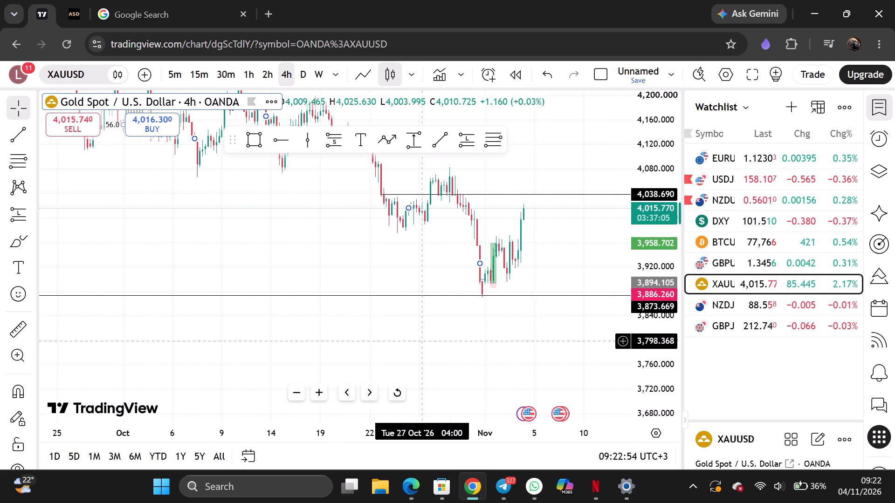
pyautogui.moveTo(337, 331); pyautogui.dragTo(282, 394)
pyautogui.click(282, 394)
pyautogui.scroll(-2, 288, 300)
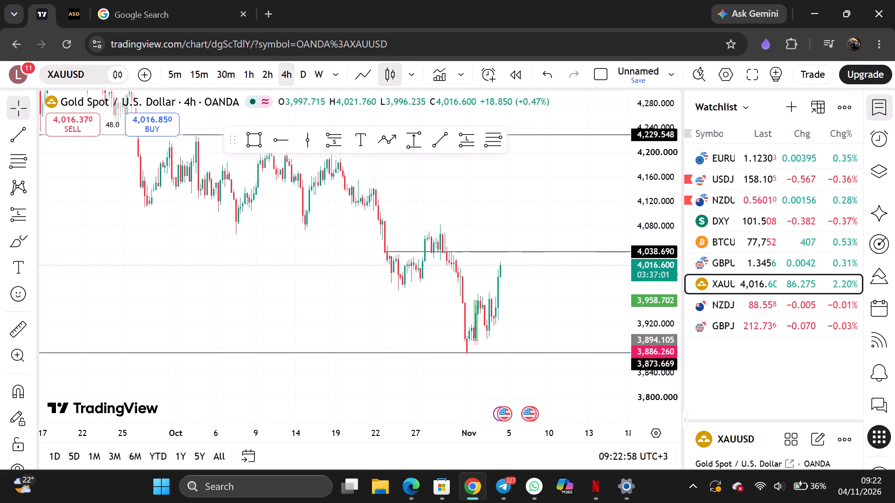
# Move the floating set of favourite drawing tools off the price chart so that it no longer covers the candles.
pyautogui.moveTo(232, 140); pyautogui.dragTo(501, 86)
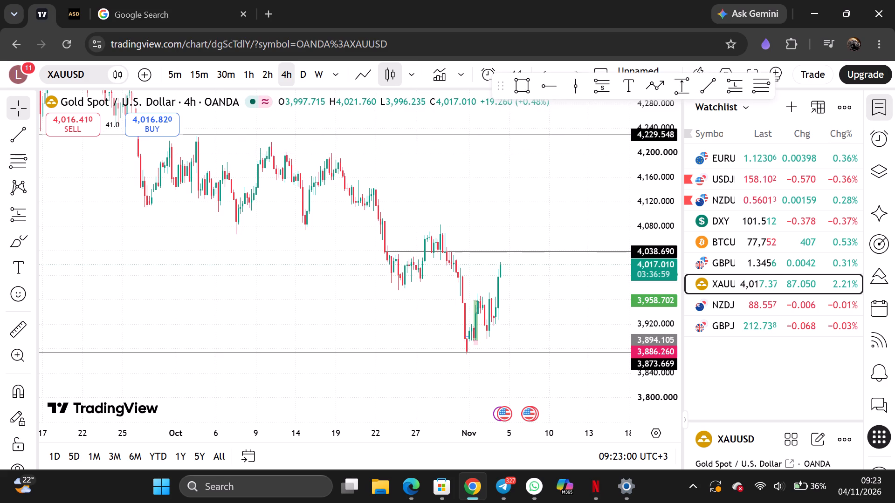
pyautogui.moveTo(501, 86); pyautogui.dragTo(516, 77)
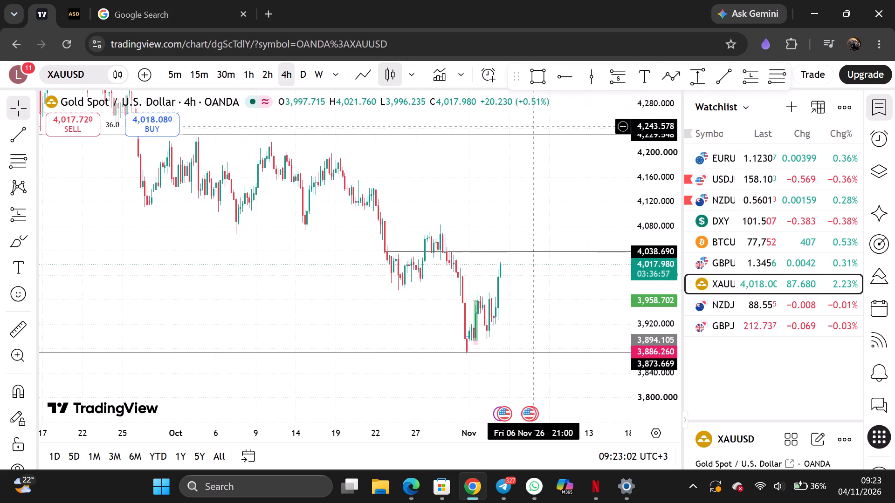
# Examine the 4-hour gold candles between the 4,229.548 and 3,873.669 horizontal levels.
pyautogui.moveTo(514, 156); pyautogui.dragTo(499, 205)
pyautogui.click(499, 204)
pyautogui.scroll(2, 438, 210)
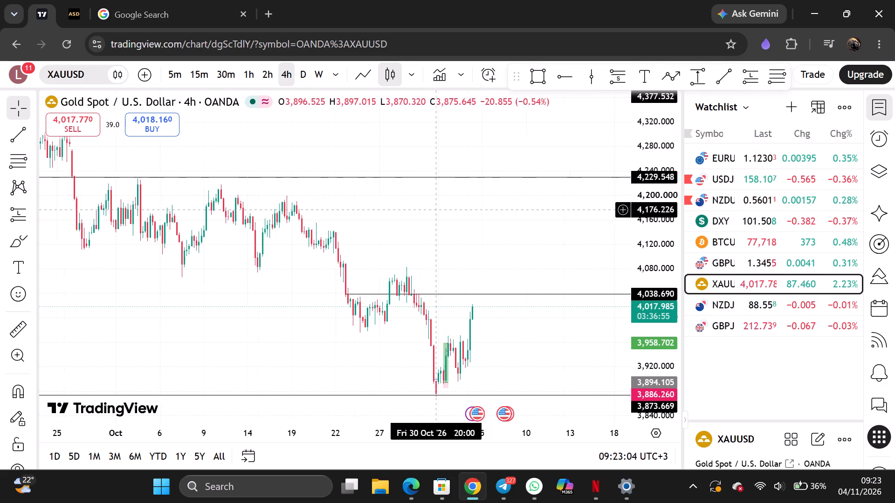
pyautogui.scroll(1, 437, 210)
pyautogui.scroll(-2, 437, 210)
pyautogui.scroll(2, 437, 210)
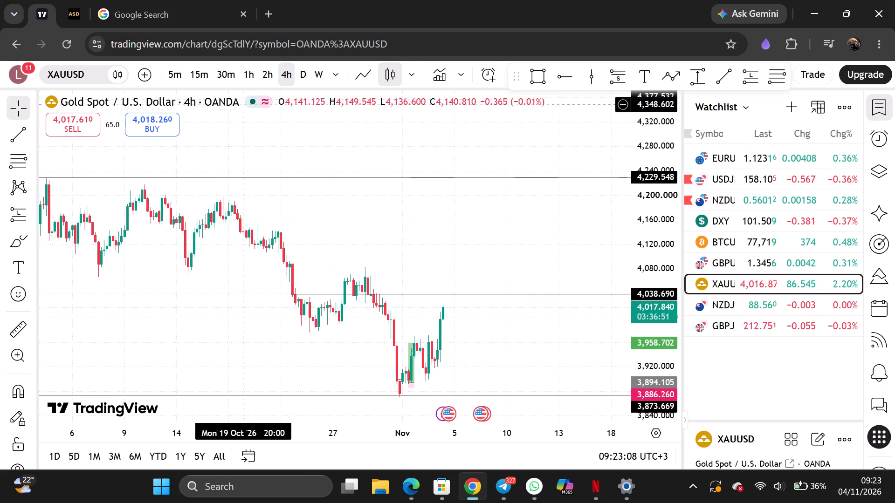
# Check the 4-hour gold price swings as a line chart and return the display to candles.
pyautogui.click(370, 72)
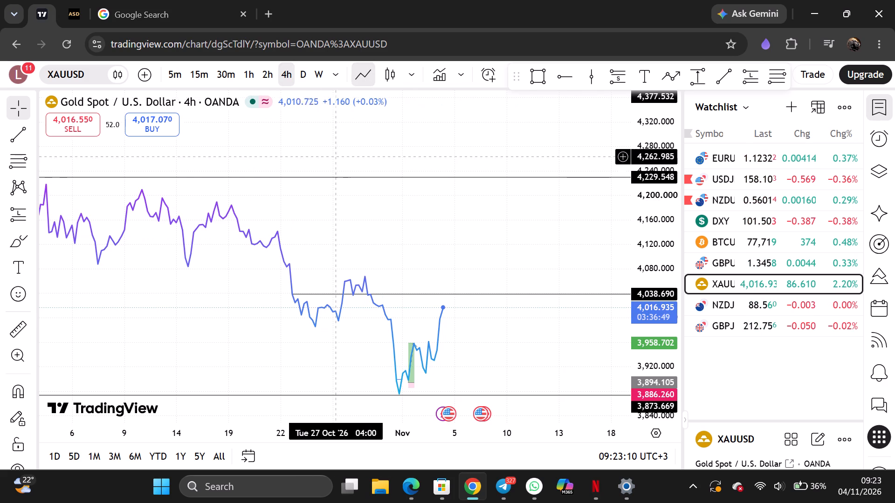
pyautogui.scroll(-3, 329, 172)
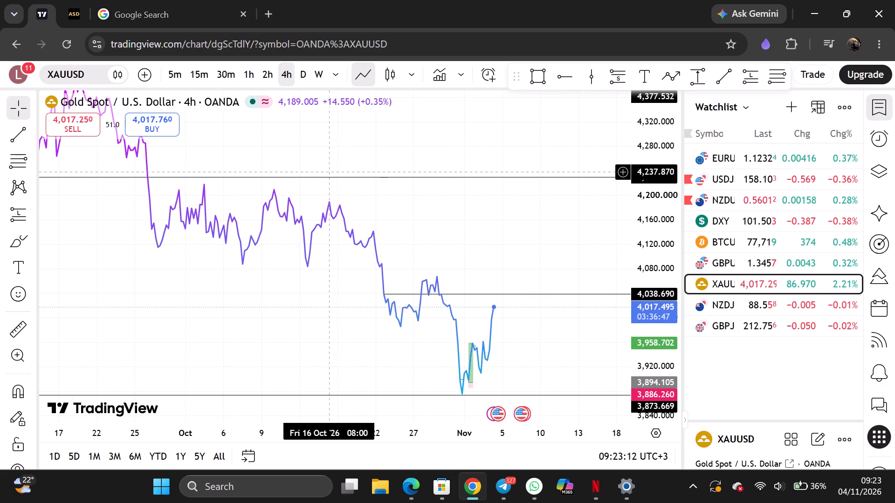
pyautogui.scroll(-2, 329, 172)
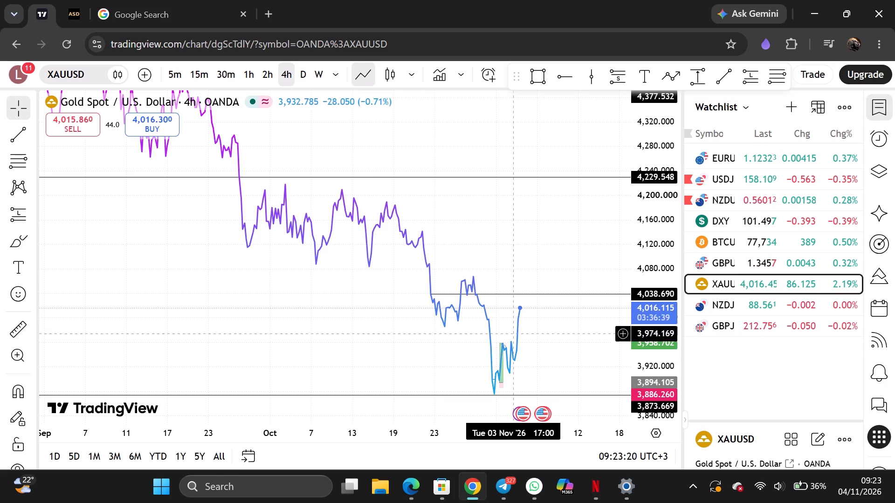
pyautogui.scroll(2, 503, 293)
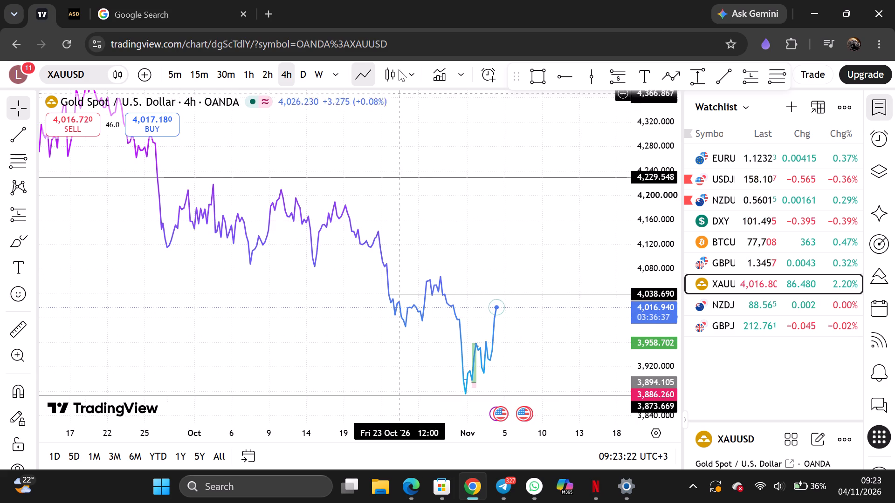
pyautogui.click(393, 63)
# Examine the latest 4-hour gold candles around the 4,038.690 horizontal level with candlesticks displayed.
pyautogui.scroll(4, 457, 266)
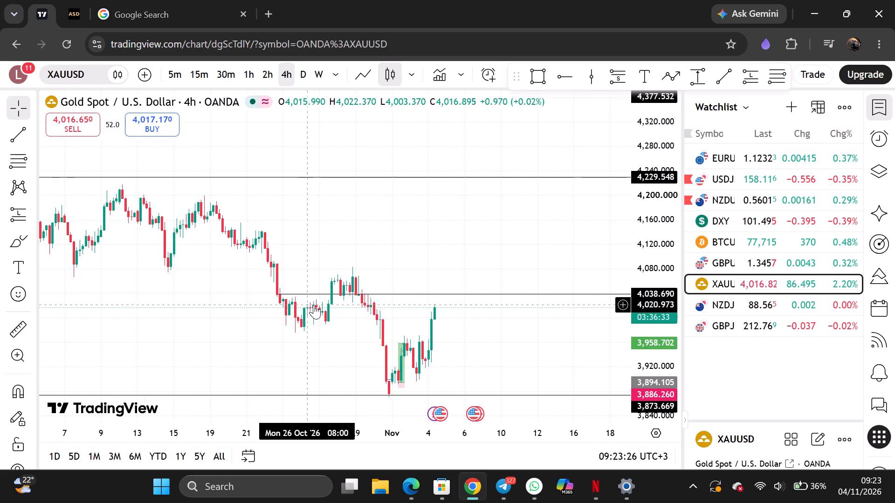
pyautogui.scroll(3, 371, 329)
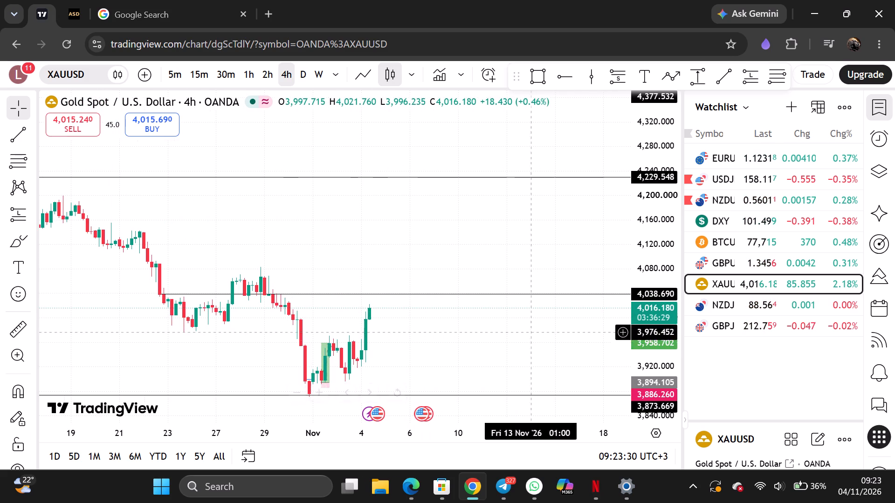
pyautogui.scroll(2, 561, 320)
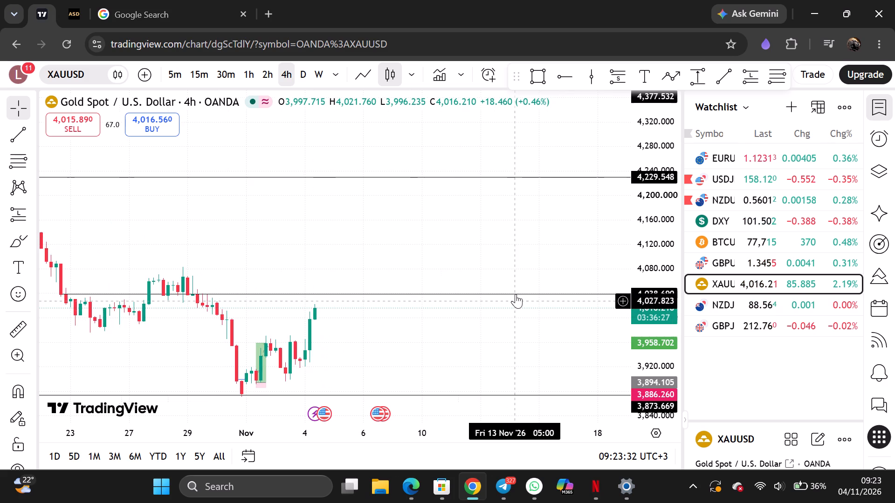
pyautogui.moveTo(478, 331); pyautogui.dragTo(507, 234)
pyautogui.click(507, 234)
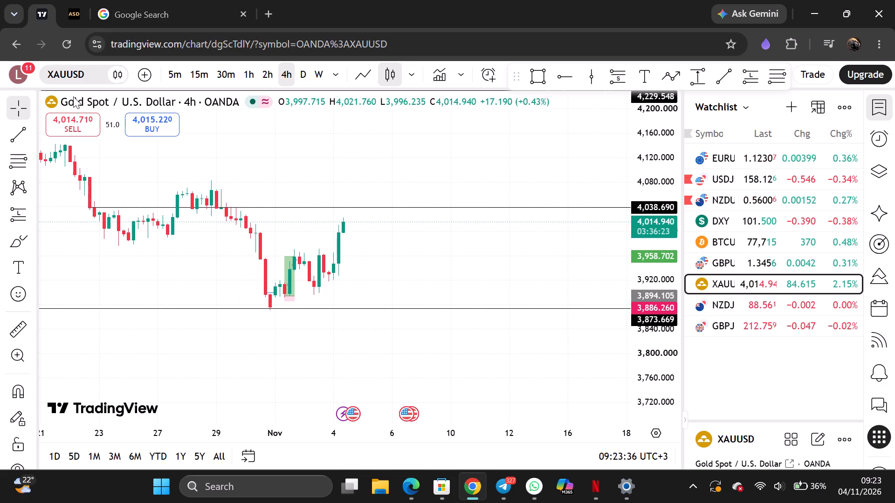
# Open the NZDJPY chart from the watchlist and inspect its 4-hour candles against the marked horizontal levels.
pyautogui.click(729, 308)
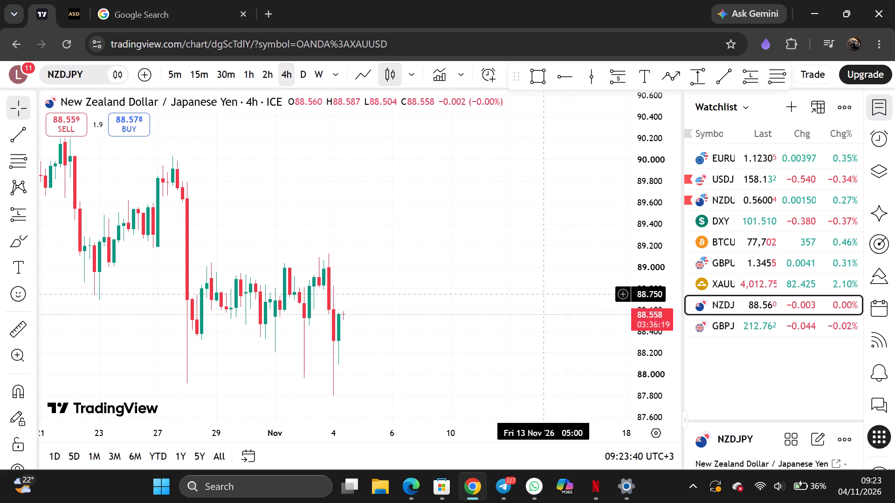
pyautogui.scroll(-3, 545, 293)
pyautogui.scroll(5, 504, 299)
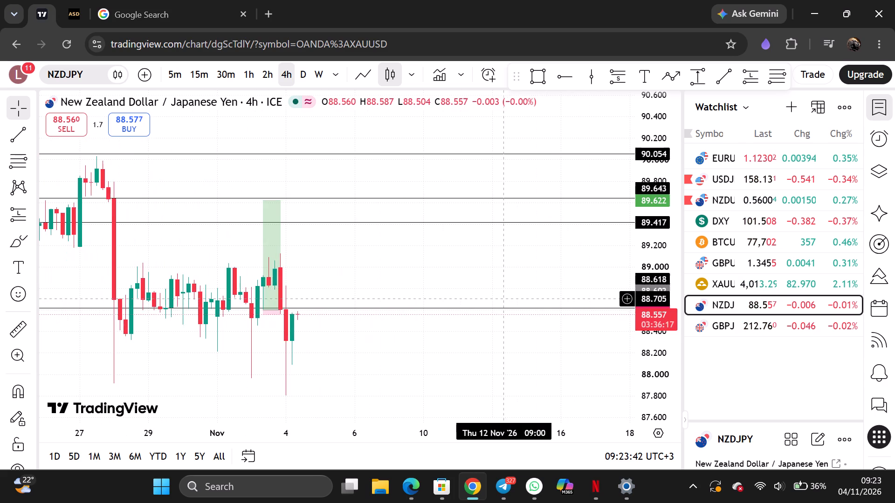
pyautogui.scroll(-9, 661, 202)
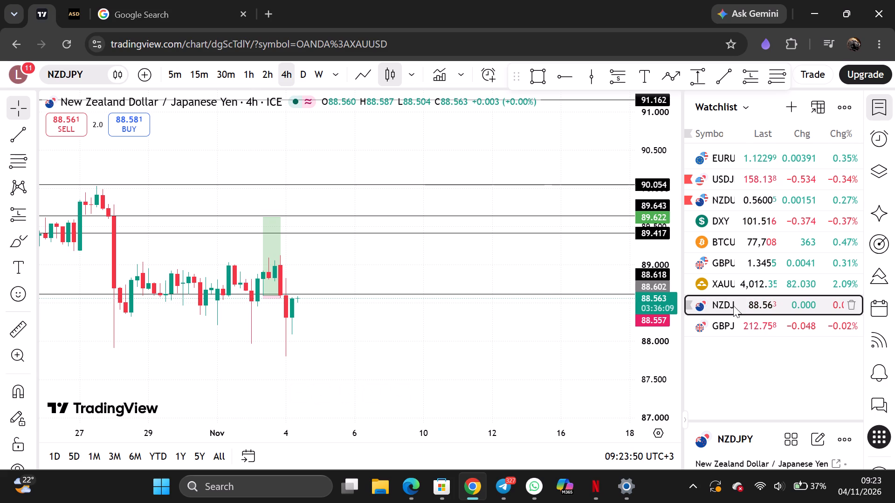
# Open the GBPJPY chart from the watchlist and review its 4-hour price swings from late September to early November.
pyautogui.click(733, 321)
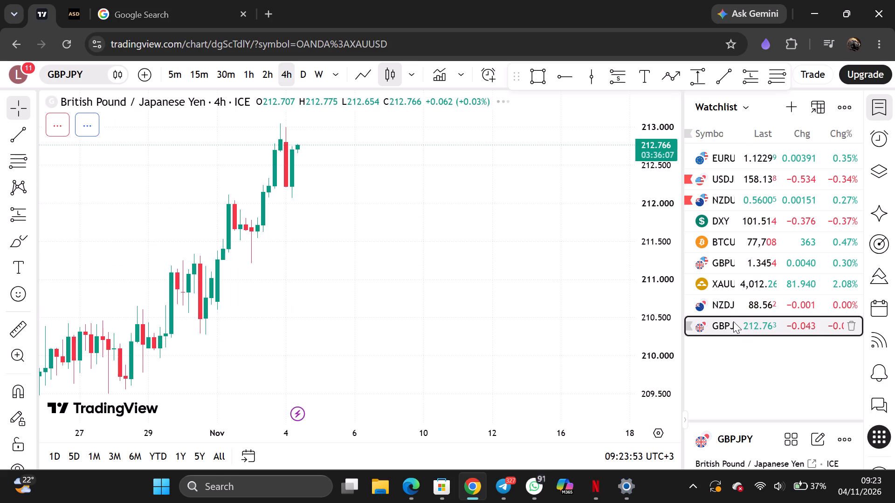
pyautogui.scroll(-7, 504, 305)
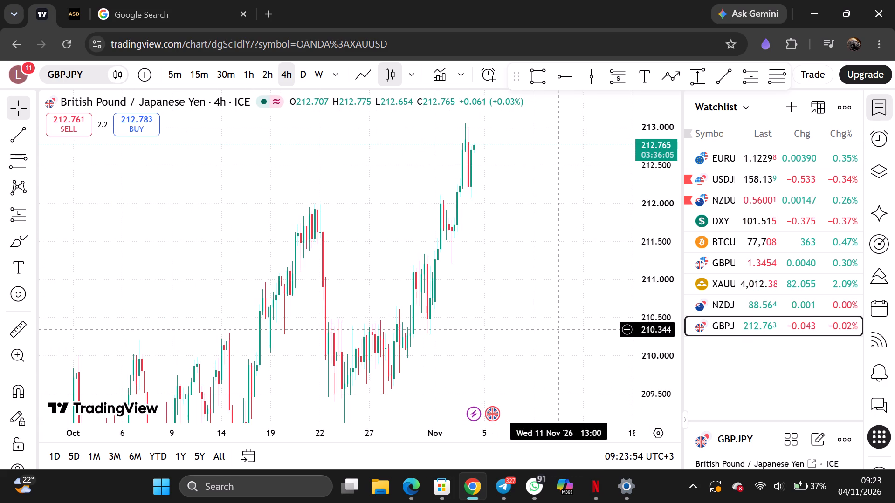
pyautogui.scroll(6, 585, 246)
pyautogui.moveTo(489, 249); pyautogui.dragTo(613, 277)
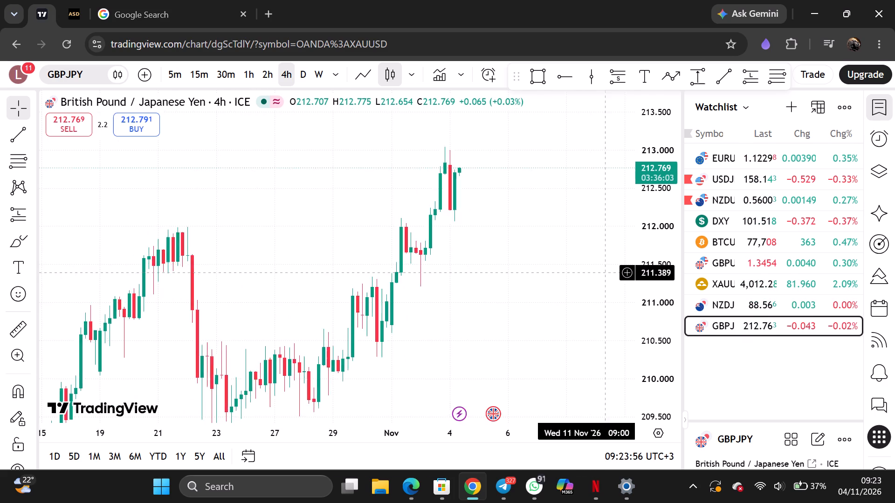
pyautogui.moveTo(613, 277); pyautogui.dragTo(614, 278)
pyautogui.click(614, 278)
pyautogui.scroll(-4, 581, 275)
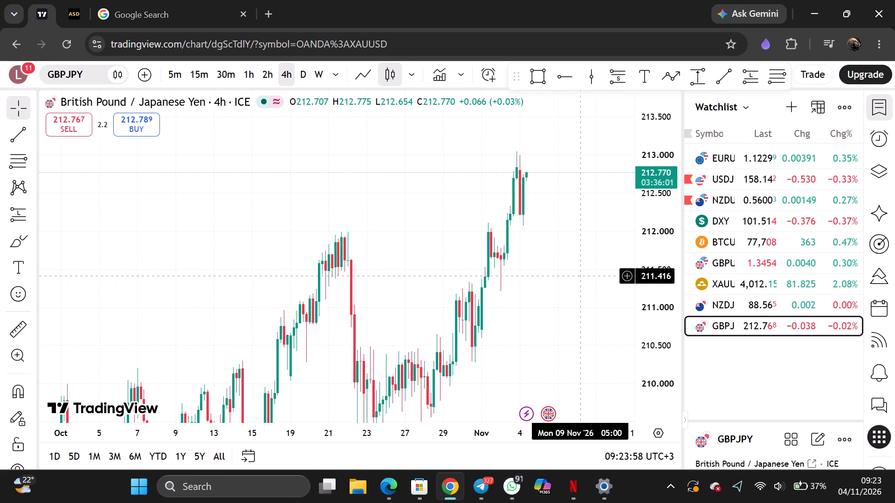
pyautogui.moveTo(574, 322); pyautogui.dragTo(573, 231)
pyautogui.click(573, 231)
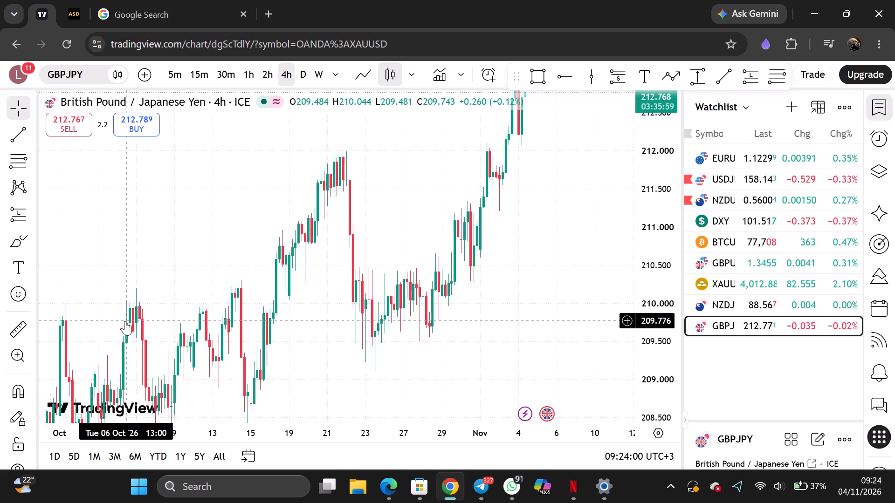
pyautogui.scroll(-2, 232, 335)
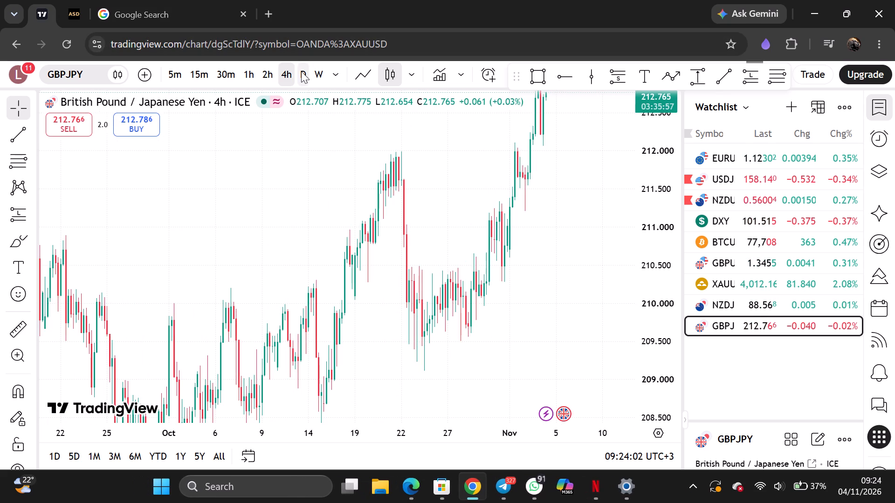
pyautogui.scroll(-10, 654, 205)
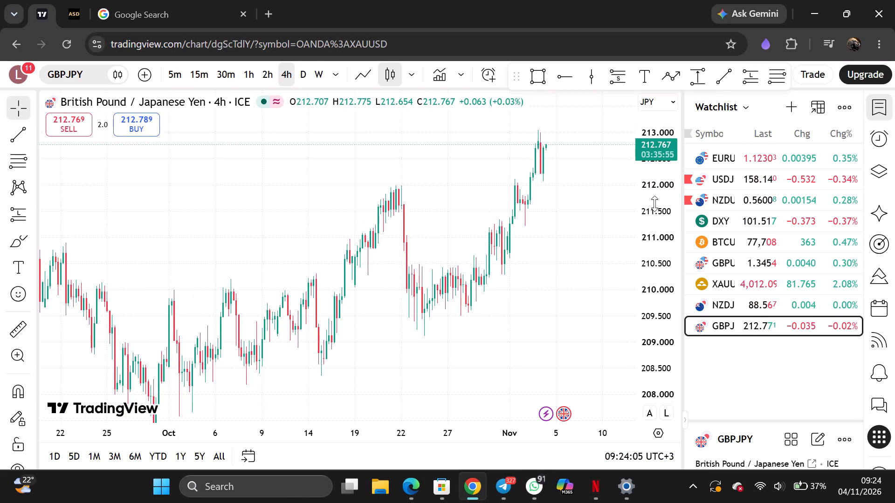
# Set the GBPJPY chart to the weekly timeframe and draw a horizontal ray at about 211.114 from the 19 October candle.
pyautogui.click(323, 70)
pyautogui.scroll(11, 485, 187)
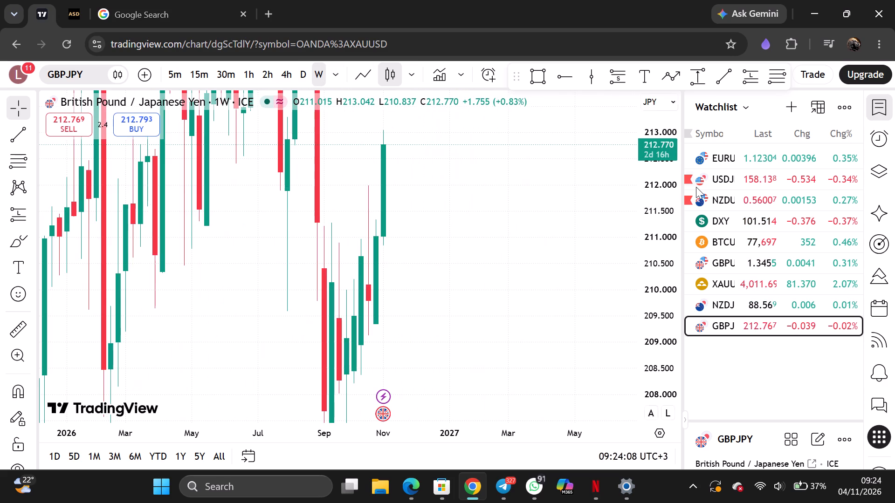
pyautogui.scroll(-13, 656, 176)
pyautogui.scroll(-20, 660, 184)
pyautogui.scroll(-13, 660, 184)
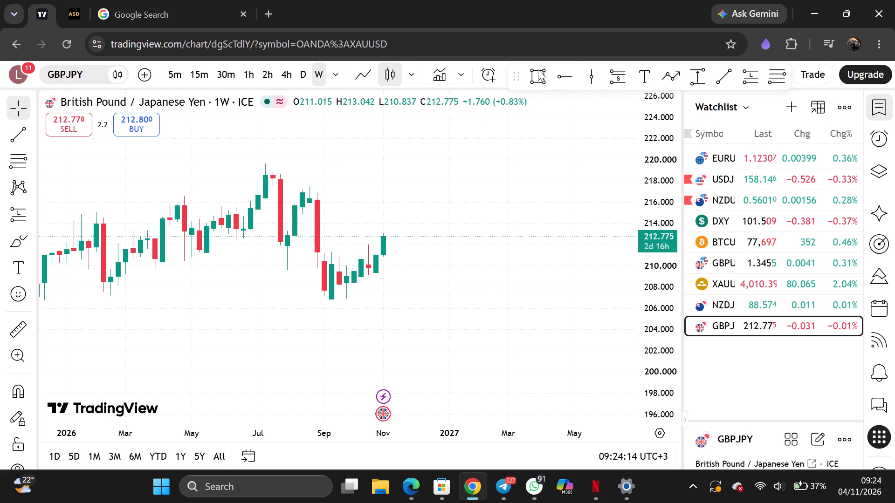
pyautogui.click(560, 75)
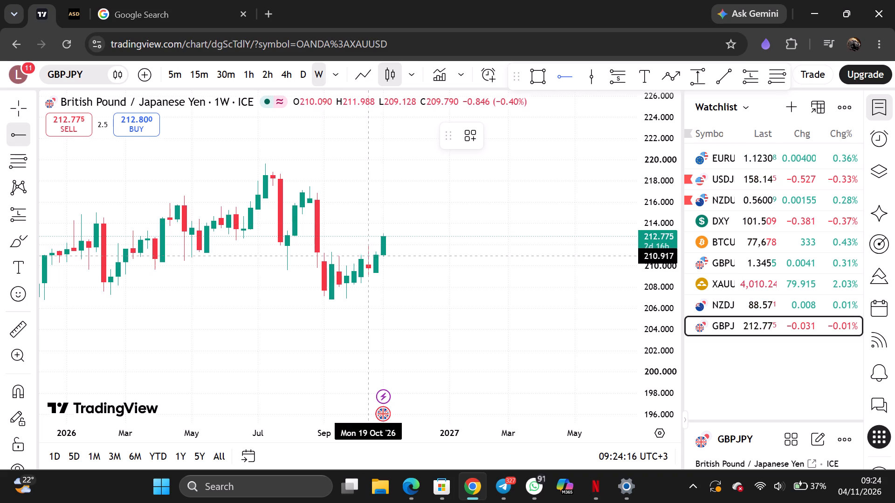
pyautogui.click(372, 254)
pyautogui.click(438, 185)
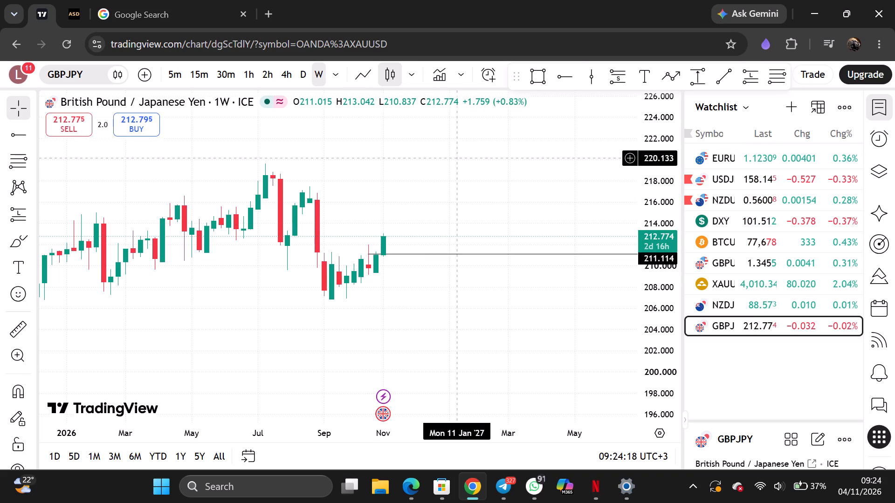
# Display GBPJPY as a line chart and draw a horizontal ray at about 217.039 from the August swing high.
pyautogui.click(571, 68)
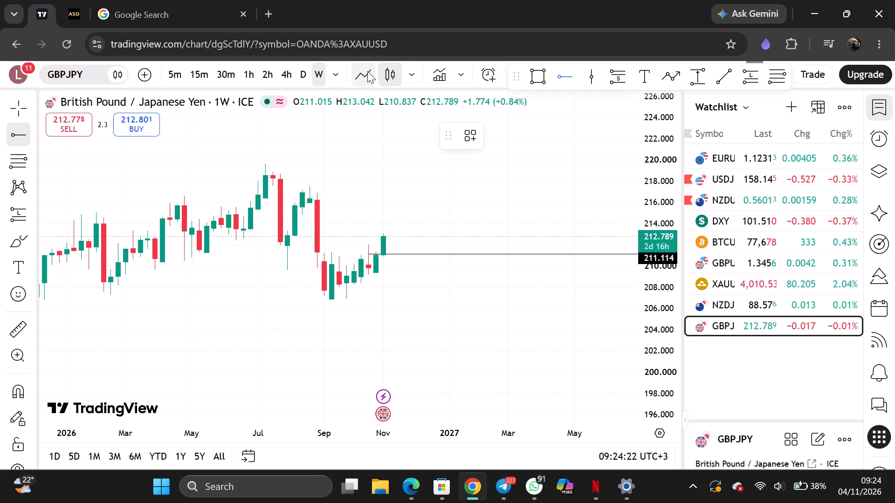
pyautogui.click(354, 76)
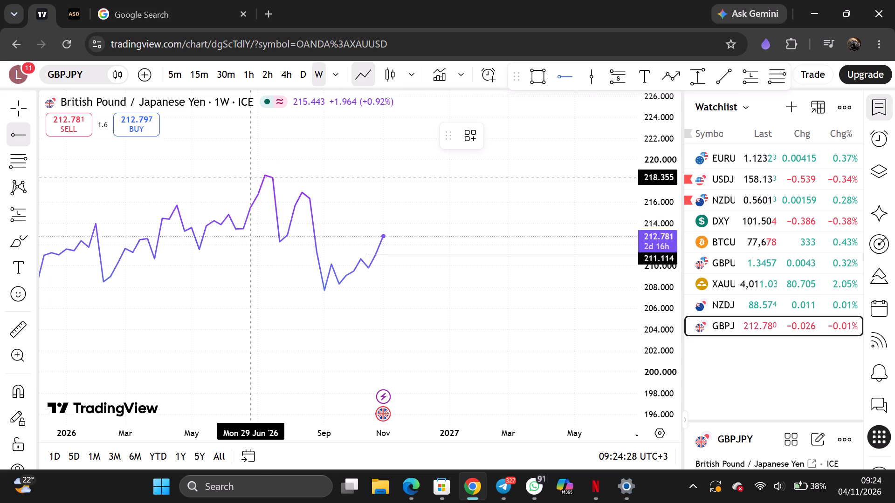
pyautogui.click(295, 191)
pyautogui.click(332, 152)
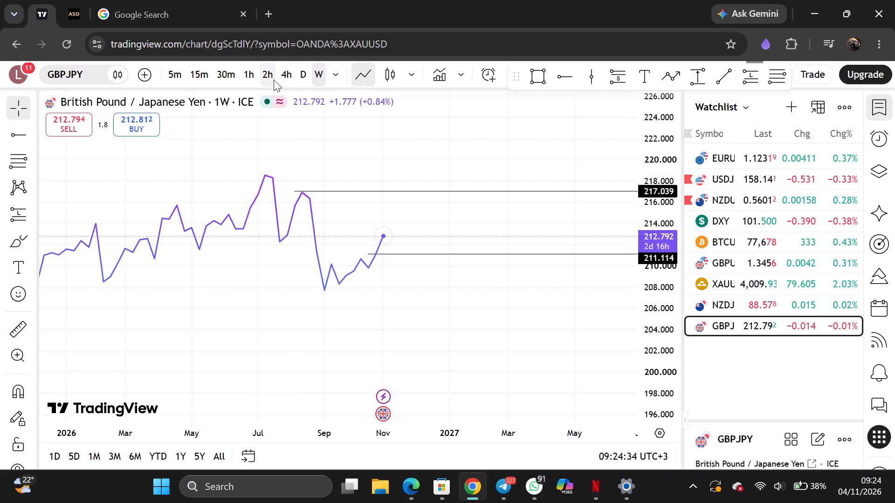
# Return the GBPJPY chart to the 4-hour timeframe with candlesticks.
pyautogui.click(289, 76)
pyautogui.click(400, 76)
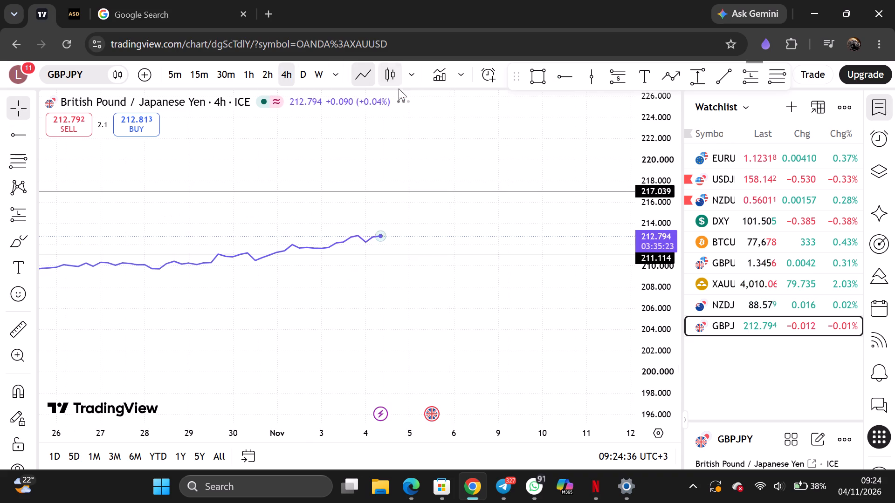
# Examine the 4-hour GBPJPY decline from the 217.039 level in September and the price swings around the 211.114 level.
pyautogui.scroll(-16, 360, 173)
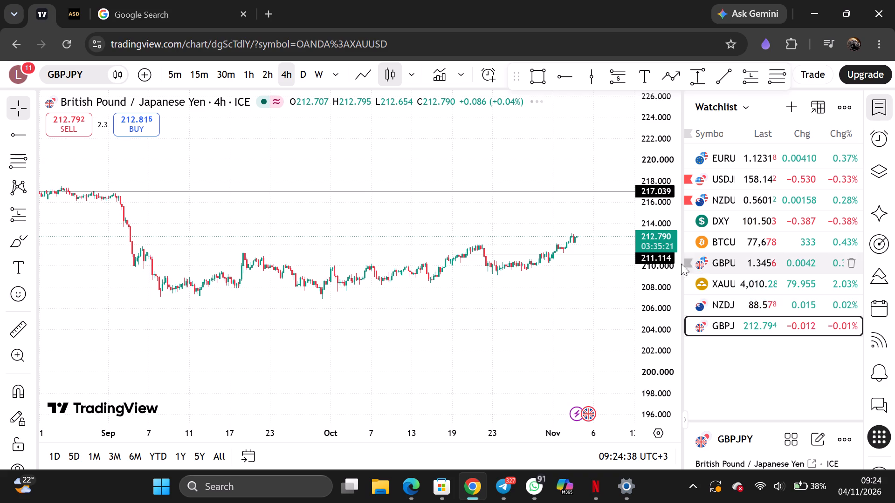
pyautogui.scroll(20, 655, 256)
pyautogui.scroll(3, 655, 256)
pyautogui.scroll(2, 615, 289)
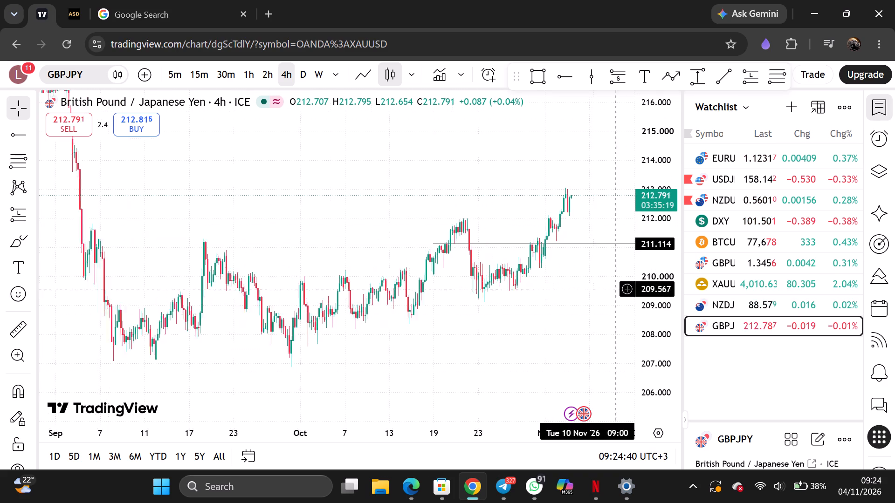
pyautogui.moveTo(595, 307); pyautogui.dragTo(617, 368)
pyautogui.click(617, 368)
pyautogui.scroll(-2, 360, 276)
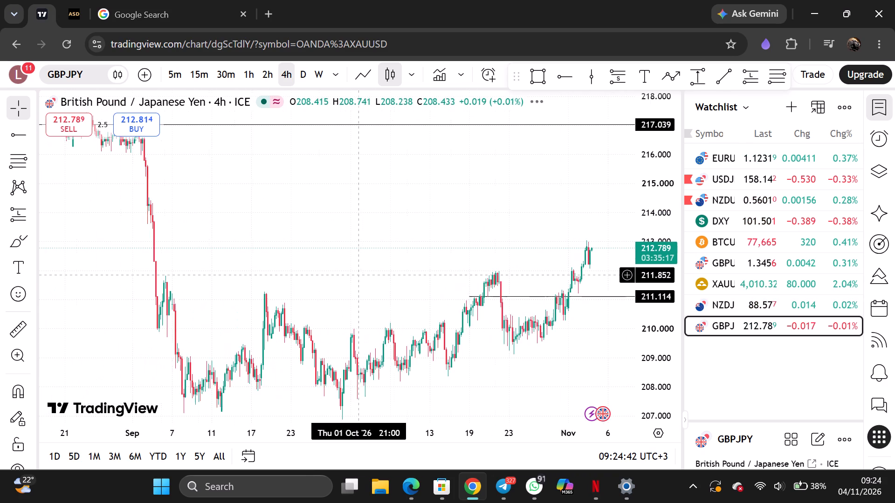
pyautogui.scroll(-3, 360, 275)
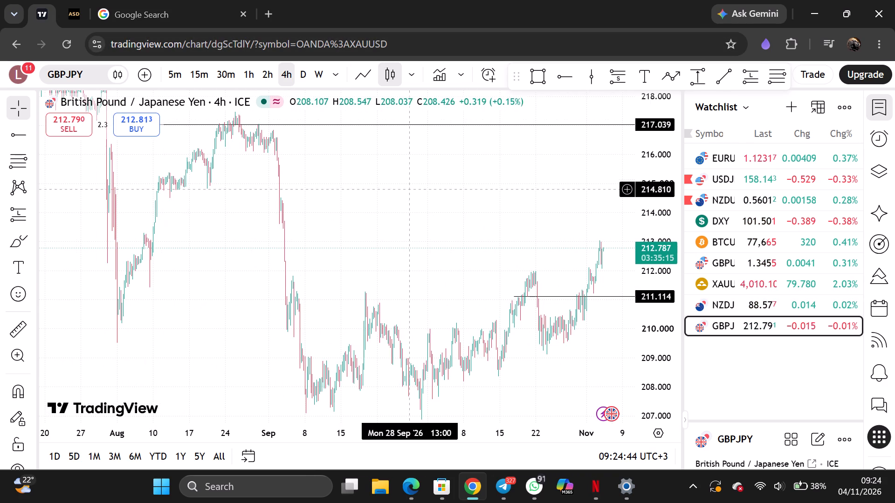
pyautogui.scroll(4, 410, 195)
pyautogui.moveTo(408, 203); pyautogui.dragTo(497, 103)
pyautogui.moveTo(442, 208); pyautogui.dragTo(443, 211)
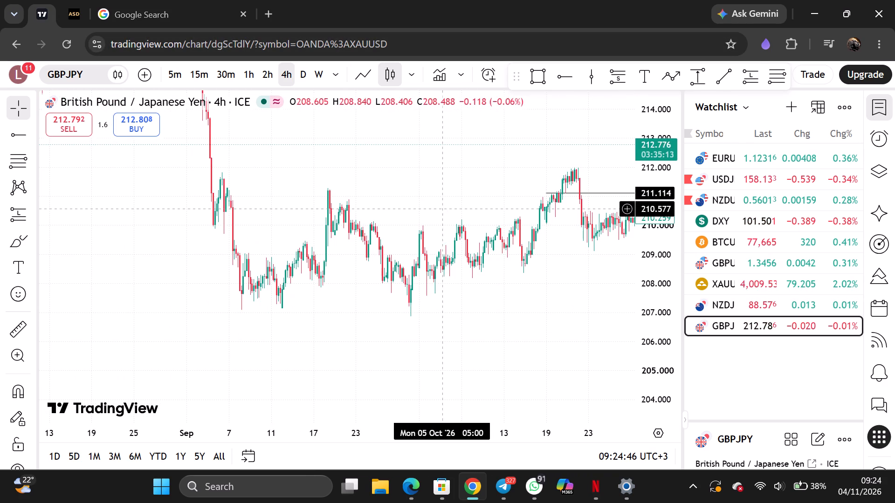
pyautogui.moveTo(443, 211); pyautogui.dragTo(392, 270)
pyautogui.click(390, 270)
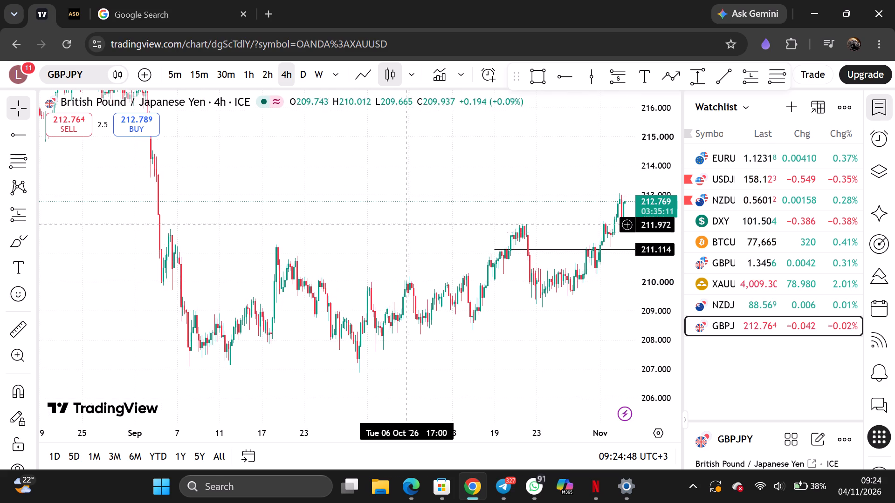
pyautogui.moveTo(410, 216); pyautogui.dragTo(309, 287)
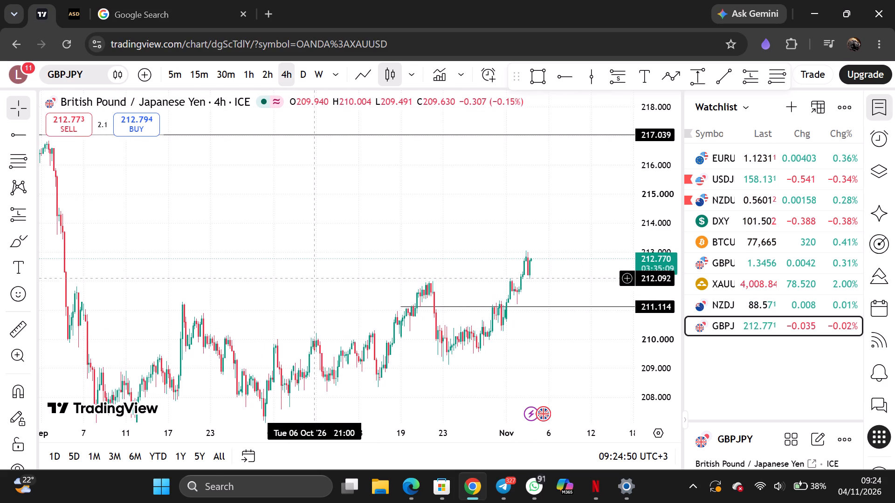
# Examine the October and early November 4-hour GBPJPY candles relative to the 211.114 and 217.039 levels.
pyautogui.scroll(-2, 256, 203)
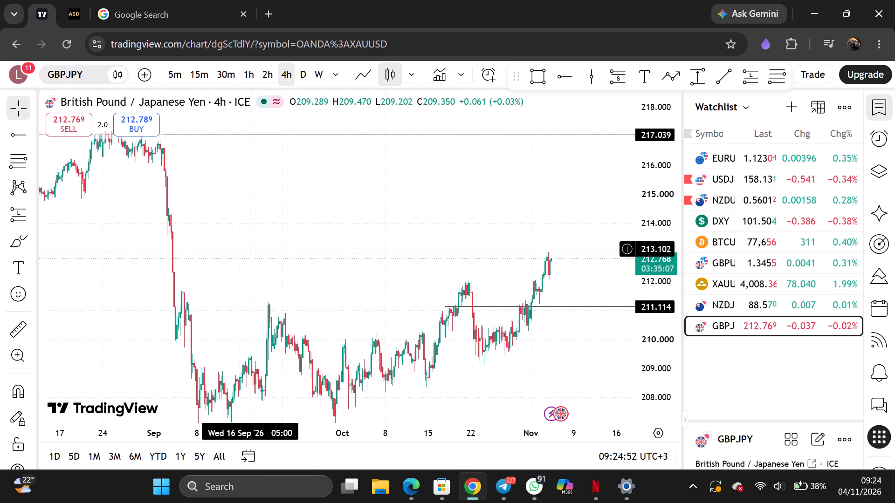
pyautogui.scroll(-3, 272, 243)
pyautogui.scroll(3, 358, 237)
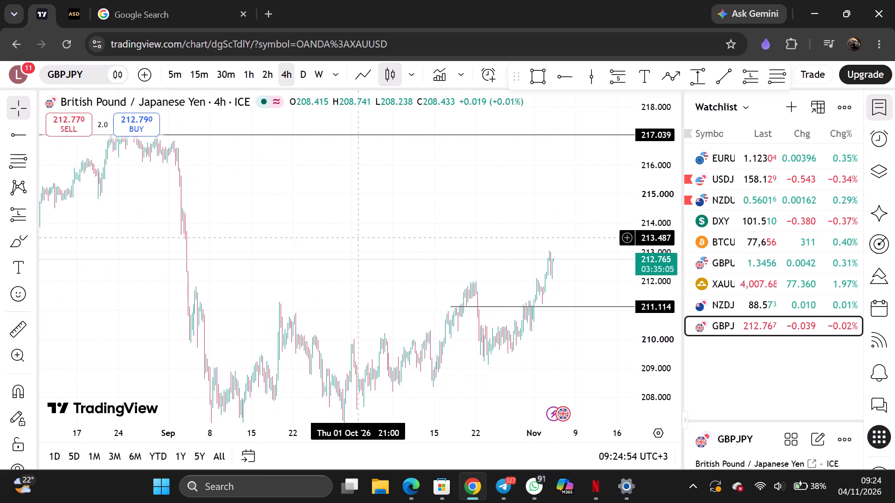
pyautogui.scroll(3, 358, 238)
pyautogui.moveTo(319, 271); pyautogui.dragTo(359, 293)
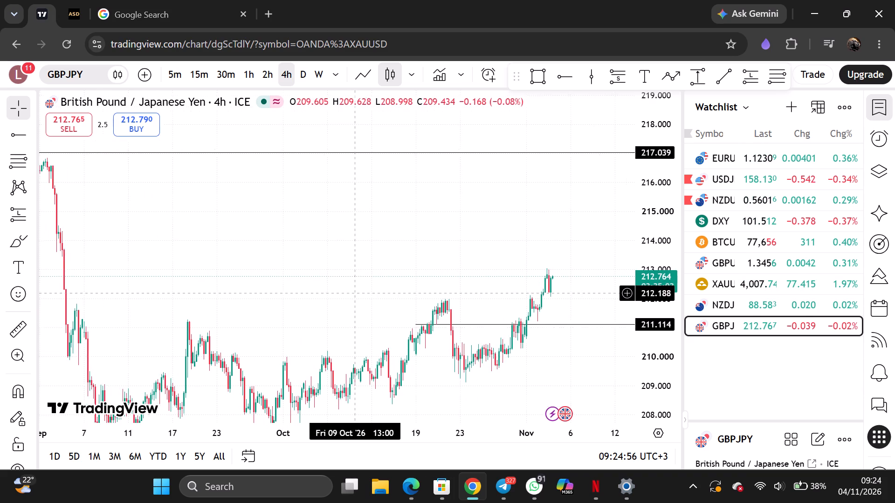
pyautogui.moveTo(359, 293); pyautogui.dragTo(384, 294)
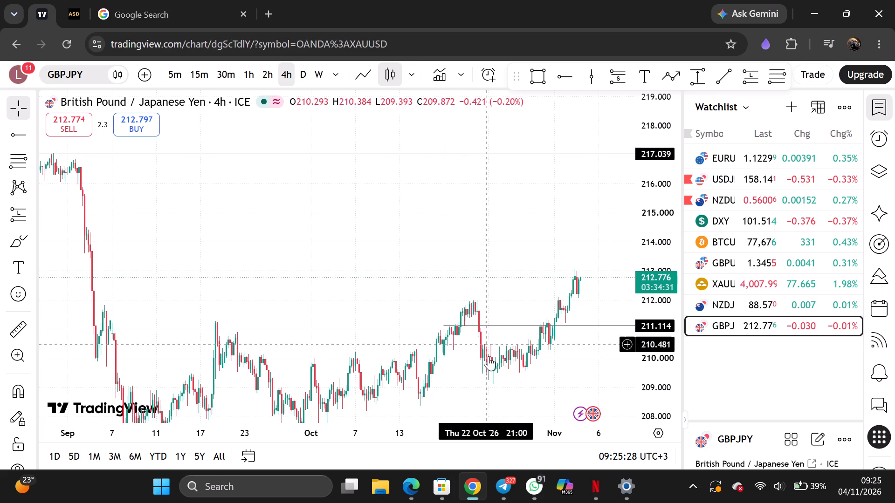
pyautogui.moveTo(441, 285); pyautogui.dragTo(263, 297)
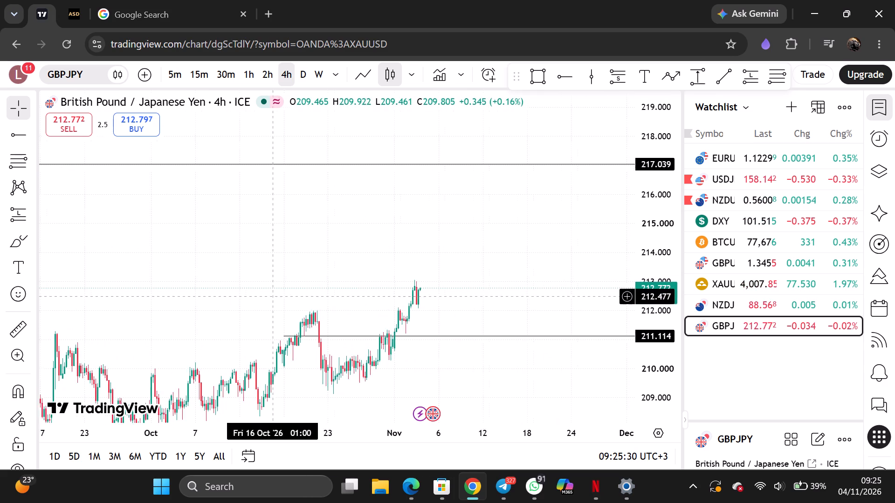
pyautogui.click(249, 297)
pyautogui.scroll(2, 359, 308)
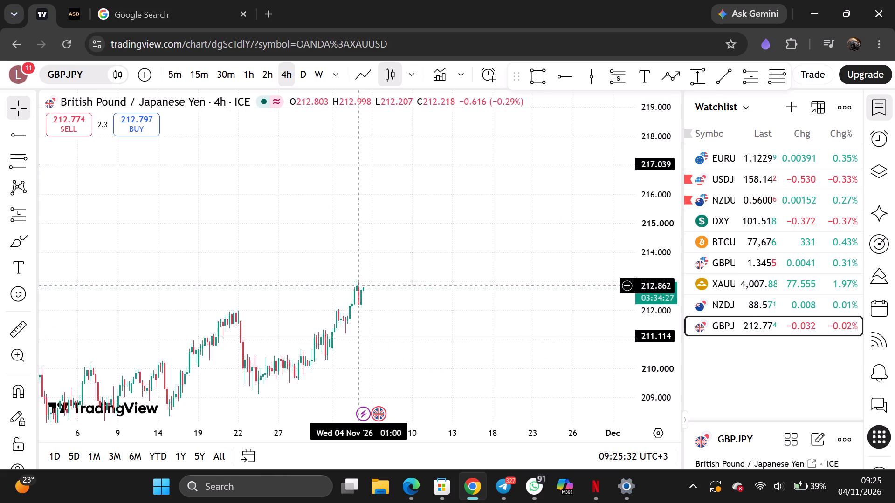
# On a line chart, draw a horizontal trend line at about 211.900 from the 21 October high to 3 November.
pyautogui.click(356, 74)
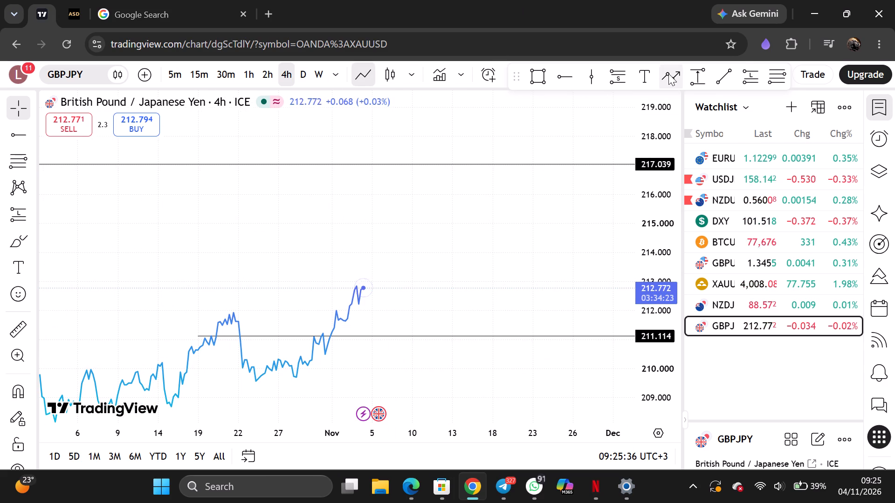
pyautogui.click(719, 78)
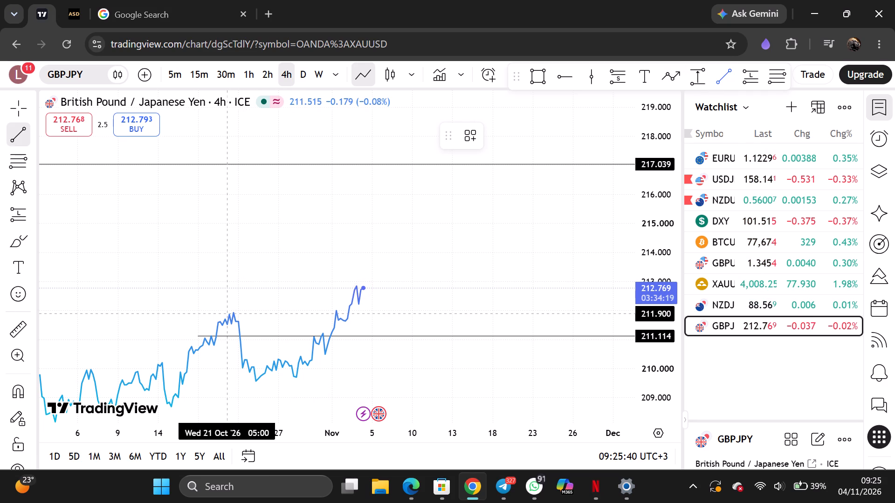
pyautogui.keyDown('shift'); pyautogui.moveTo(228, 313); pyautogui.dragTo(348, 319); pyautogui.keyUp('shift')
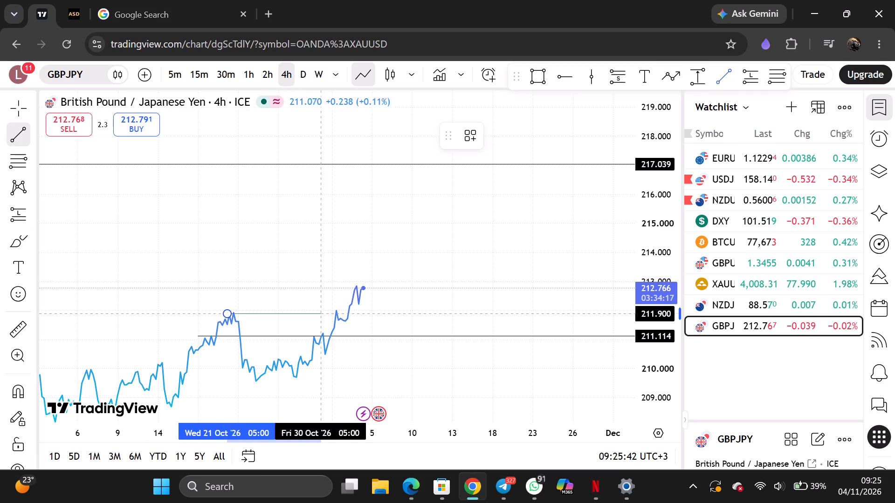
pyautogui.keyDown('shift'); pyautogui.moveTo(348, 319); pyautogui.dragTo(356, 319); pyautogui.keyUp('shift')
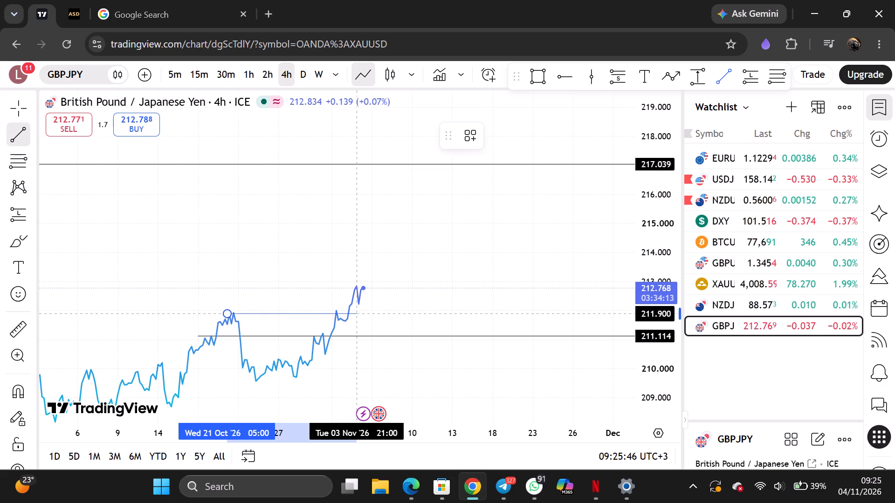
pyautogui.keyDown('shift'); pyautogui.click(356, 319); pyautogui.keyUp('shift')
pyautogui.click(459, 285)
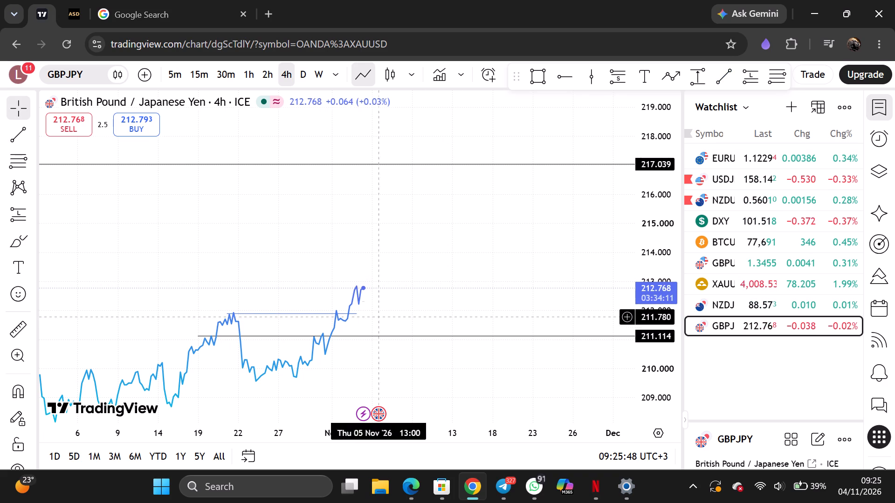
# Examine the 4-hour GBPJPY line chart from August to November against the trend line and the 211.114 and 217.039 levels.
pyautogui.scroll(3, 422, 284)
pyautogui.scroll(-4, 422, 284)
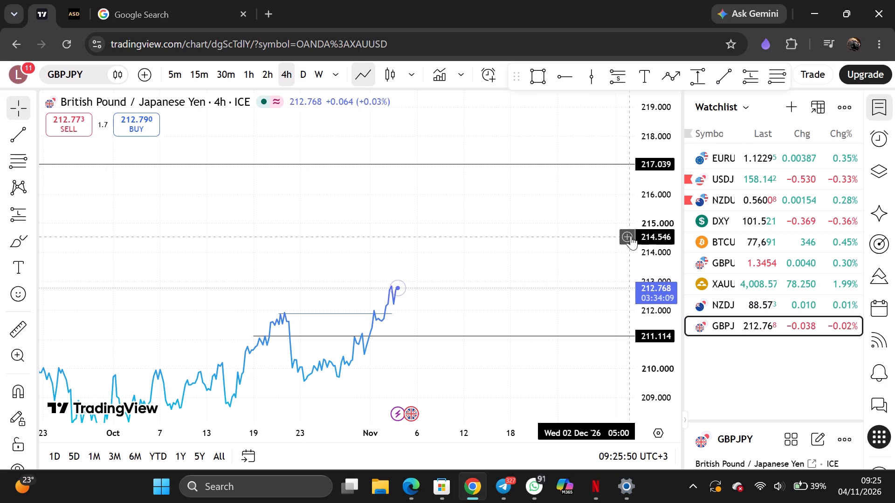
pyautogui.scroll(4, 633, 231)
pyautogui.scroll(-9, 608, 247)
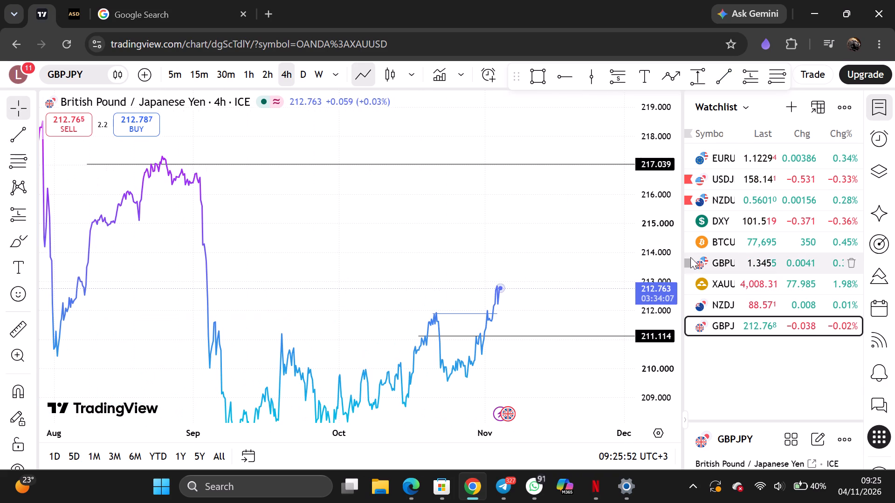
pyautogui.scroll(6, 635, 245)
pyautogui.scroll(3, 492, 300)
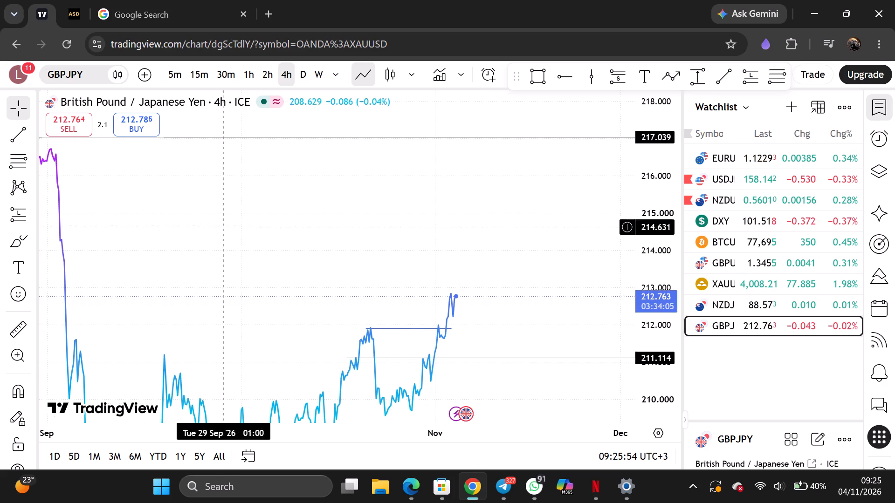
# Return the GBPJPY chart to candlesticks.
pyautogui.click(393, 84)
# Examine the October and November 4-hour candles around the 211.900 trend line and the 211.114 level, with the 217.039 level above.
pyautogui.scroll(1, 367, 225)
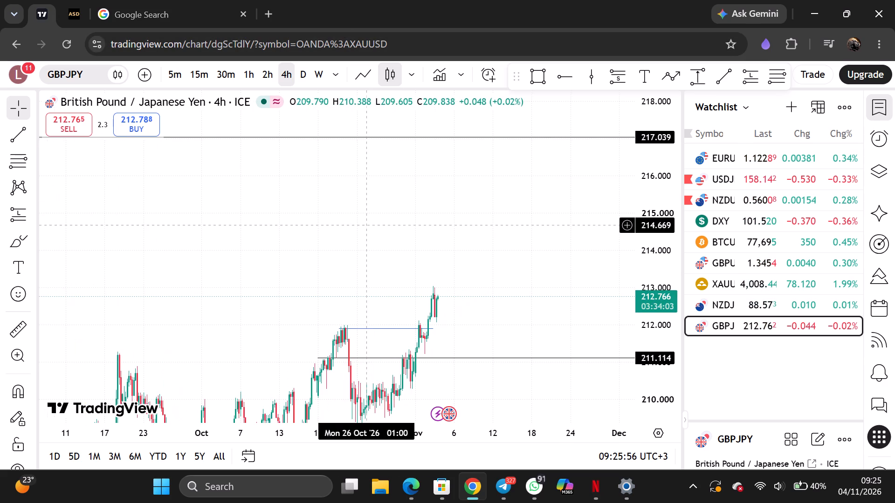
pyautogui.scroll(1, 367, 225)
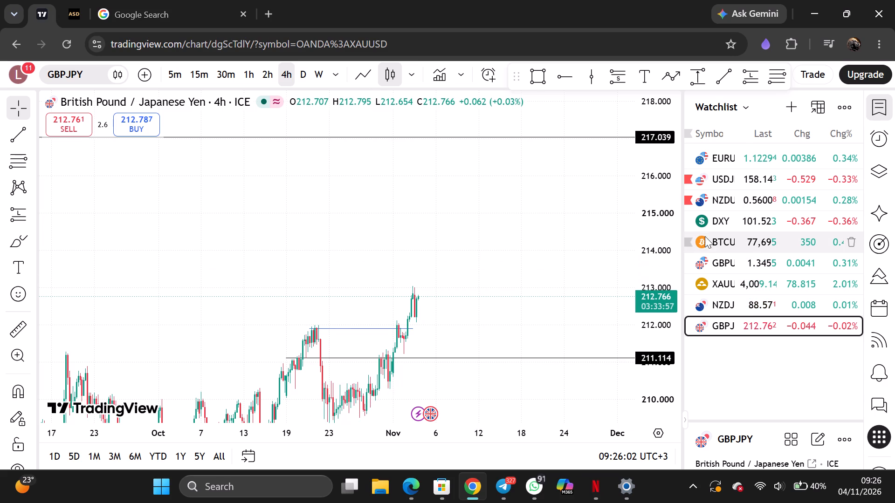
pyautogui.scroll(3, 138, 364)
pyautogui.scroll(-2, 280, 324)
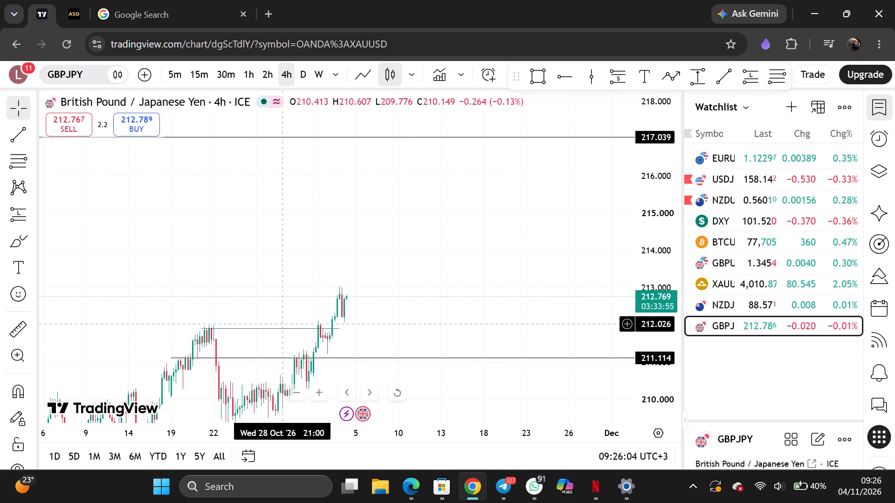
pyautogui.scroll(-1, 280, 324)
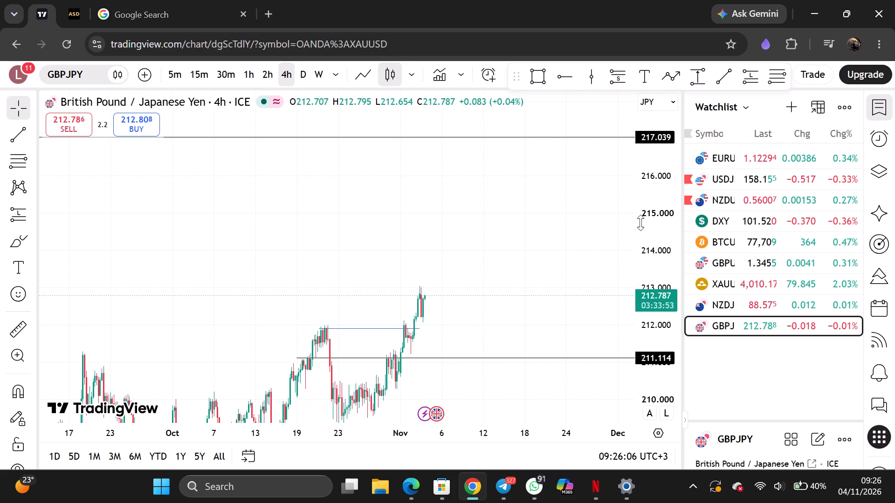
pyautogui.scroll(-11, 649, 216)
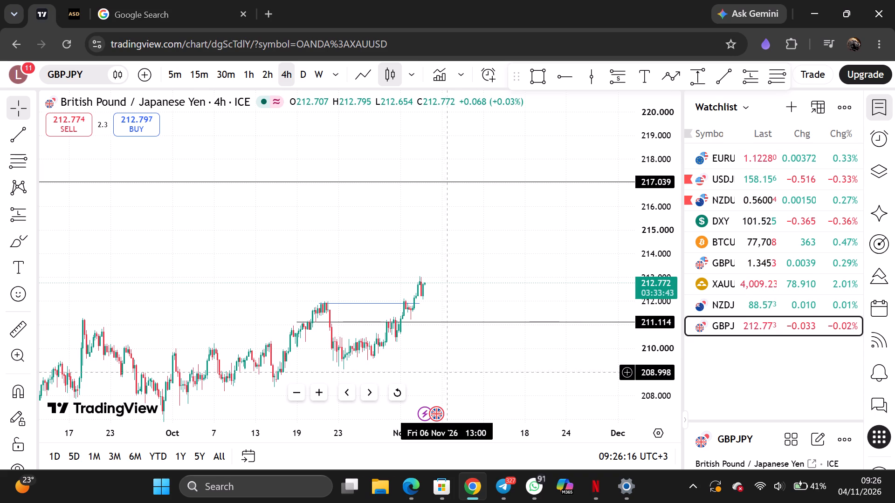
pyautogui.scroll(3, 384, 335)
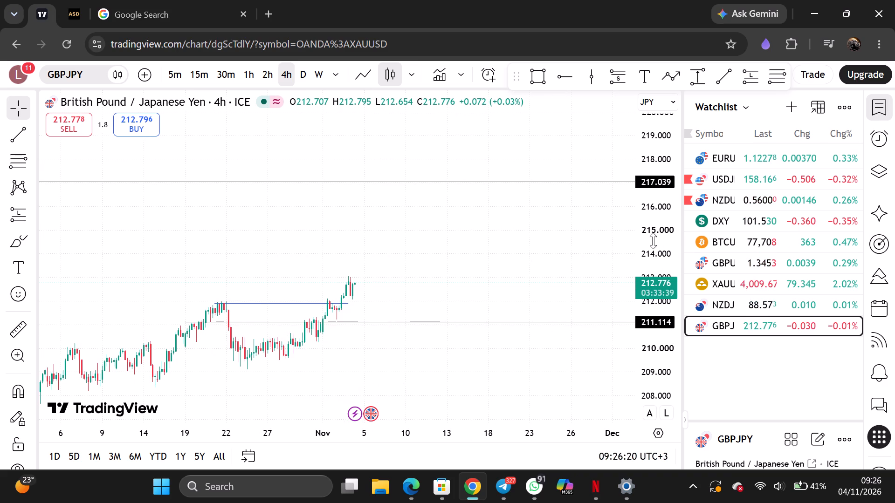
pyautogui.scroll(9, 653, 240)
pyautogui.scroll(2, 539, 303)
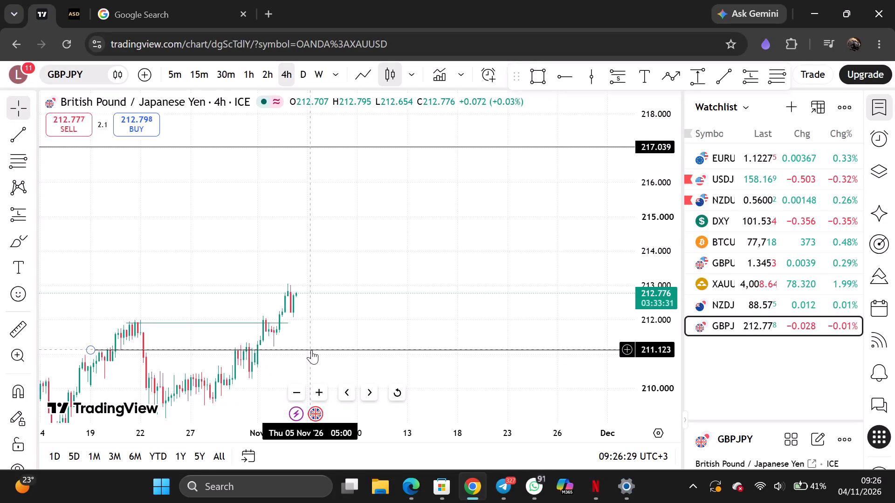
pyautogui.scroll(-7, 311, 350)
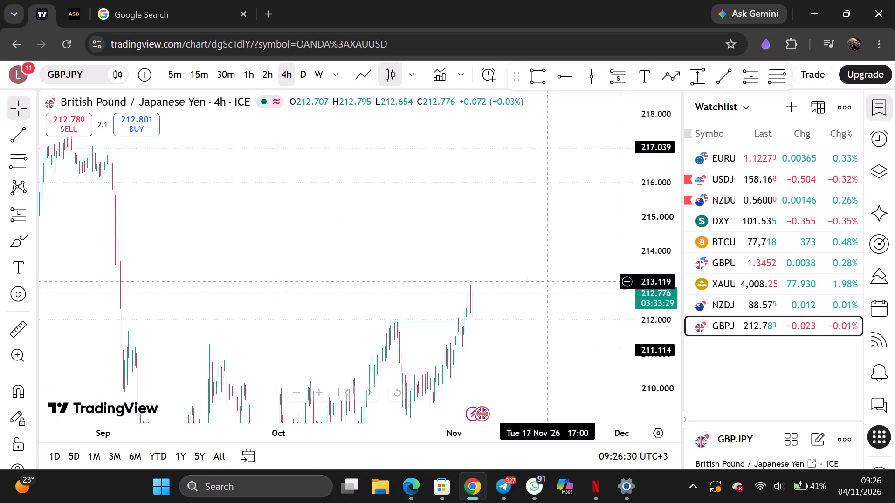
# Place a long position after the latest candle with entry at about 211.082, target at about 217.031 and stop at about 210.599.
pyautogui.click(740, 71)
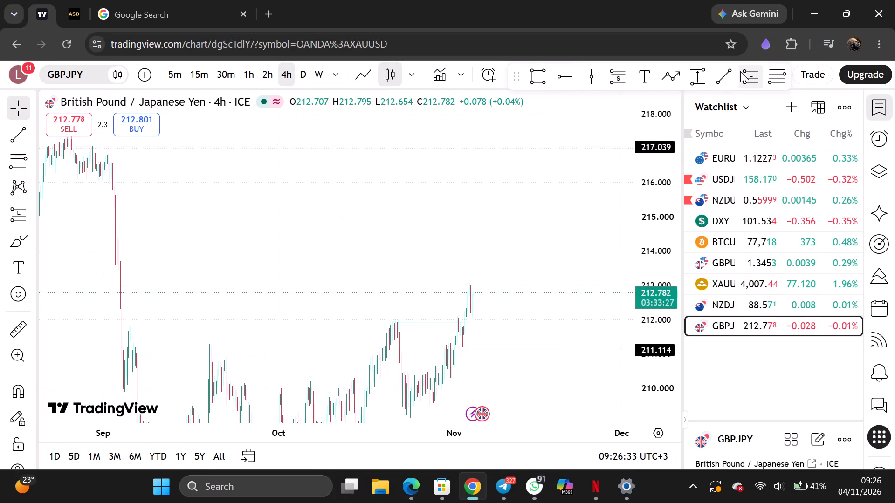
pyautogui.click(496, 351)
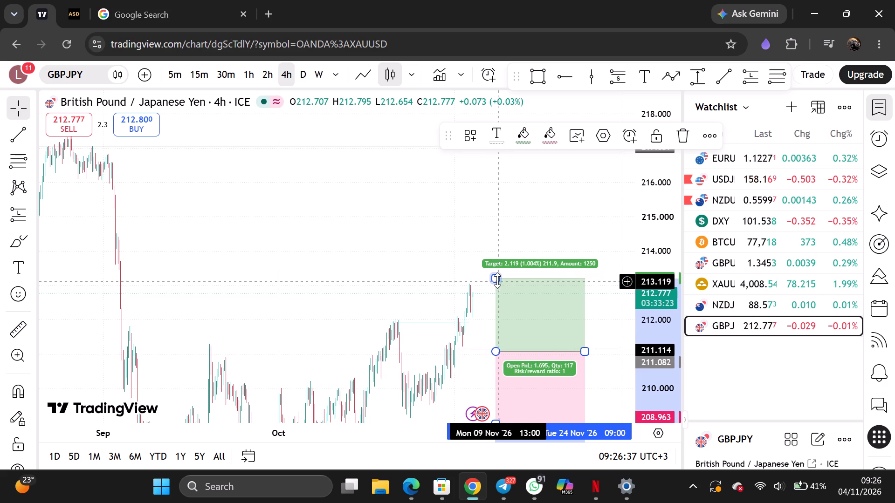
pyautogui.moveTo(497, 280); pyautogui.dragTo(501, 149)
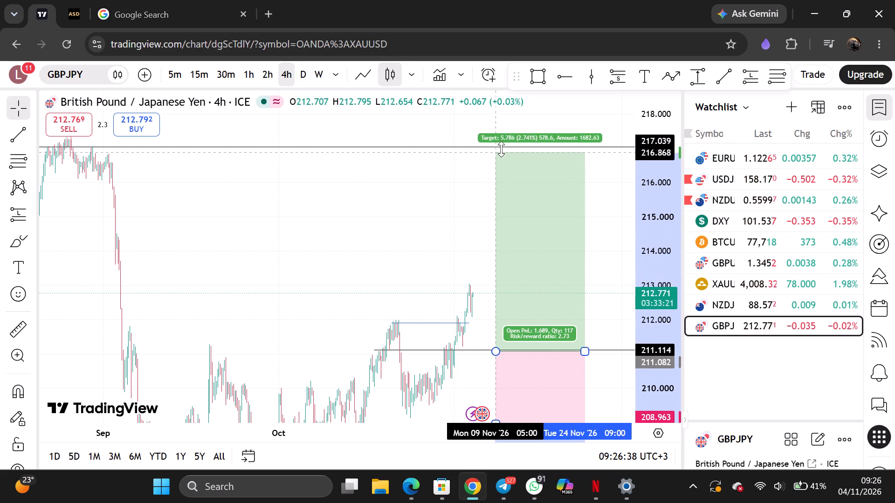
pyautogui.moveTo(501, 149); pyautogui.dragTo(501, 147)
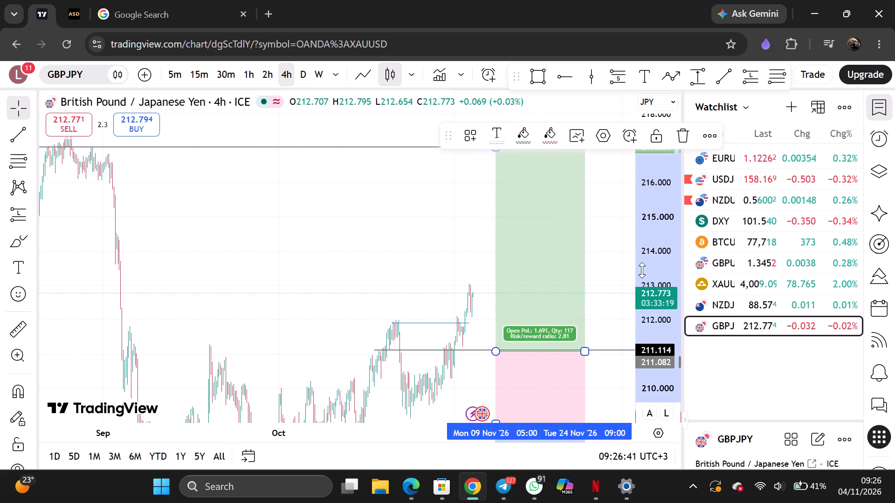
pyautogui.scroll(-6, 649, 262)
pyautogui.scroll(1, 651, 262)
pyautogui.scroll(-2, 651, 263)
pyautogui.moveTo(494, 378); pyautogui.dragTo(515, 334)
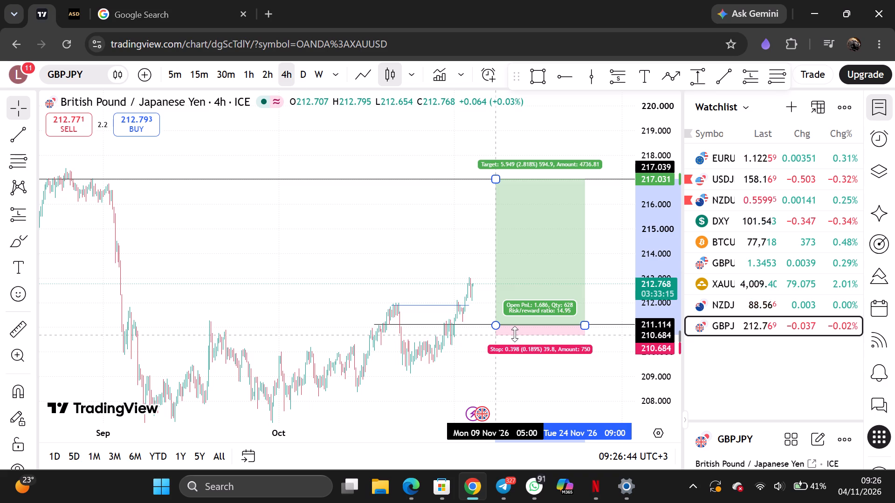
pyautogui.moveTo(515, 334); pyautogui.dragTo(515, 337)
pyautogui.click(465, 362)
# Check the GBPJPY price action and the long position on the 2-hour timeframe.
pyautogui.scroll(3, 353, 237)
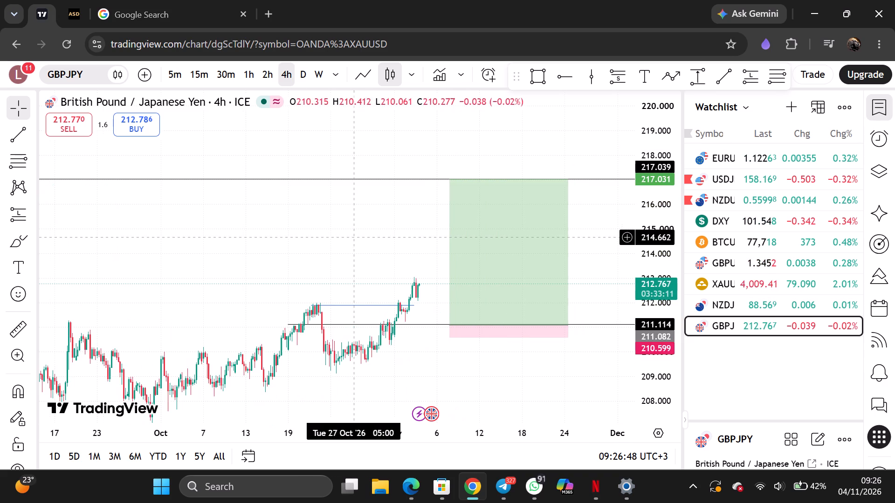
pyautogui.click(275, 76)
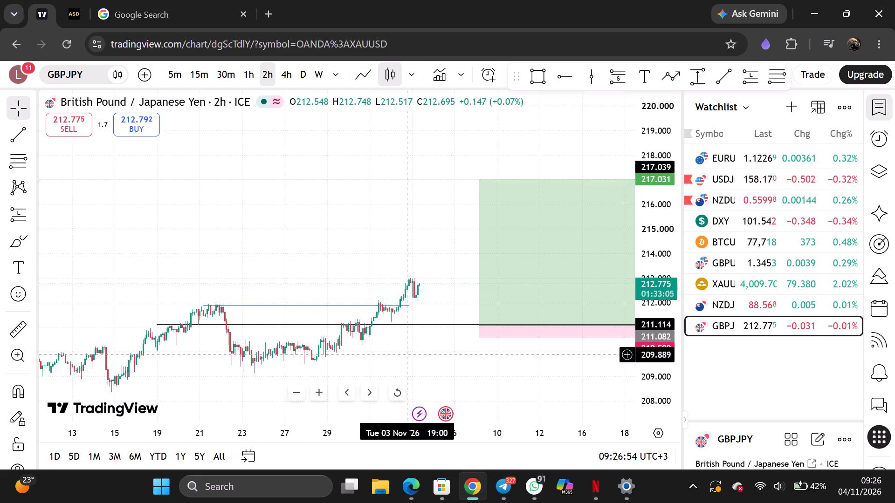
pyautogui.scroll(3, 382, 327)
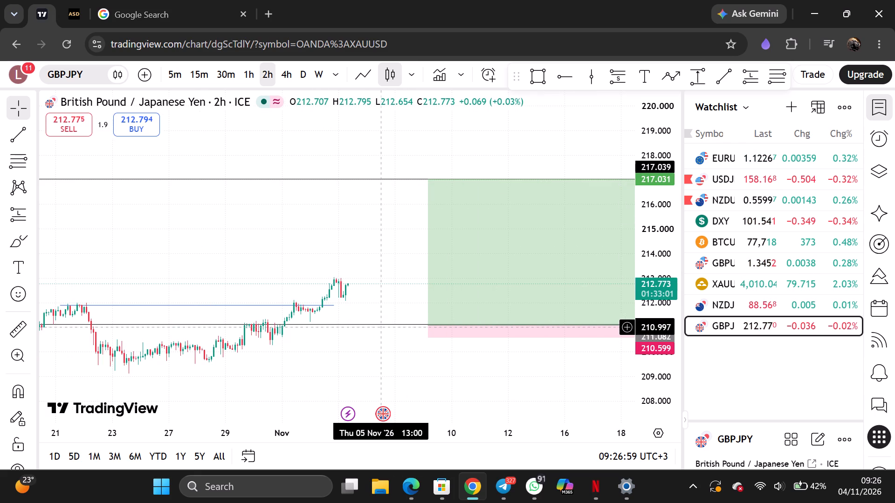
pyautogui.scroll(-3, 381, 327)
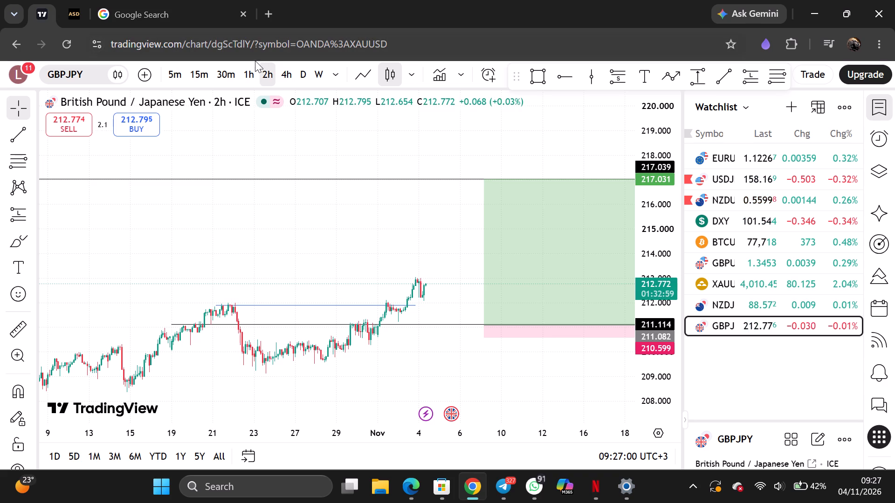
# On the 1-hour timeframe, move the long position closer to current price, starting about 5 November with entry at about 211.167.
pyautogui.click(254, 66)
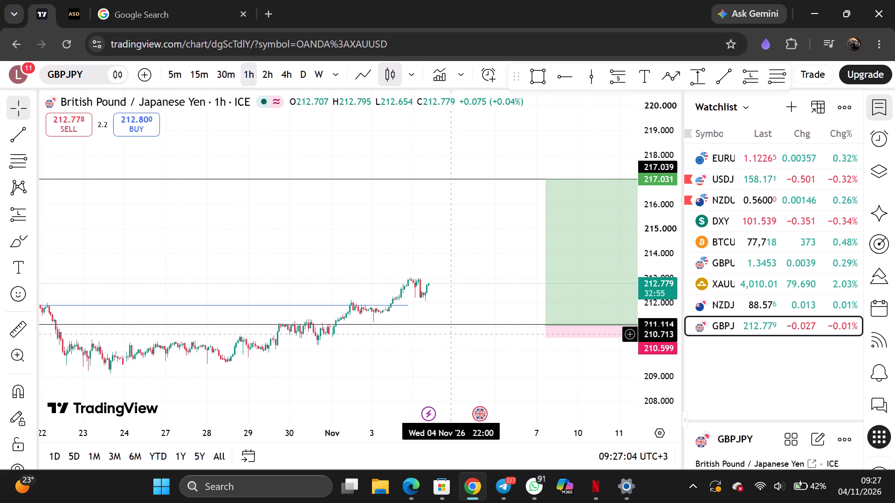
pyautogui.moveTo(600, 294); pyautogui.dragTo(518, 291)
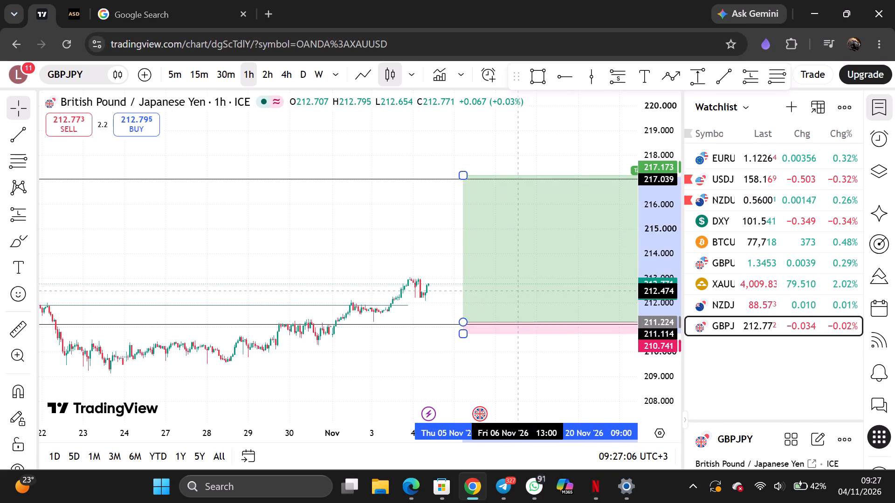
pyautogui.moveTo(518, 291); pyautogui.dragTo(520, 290)
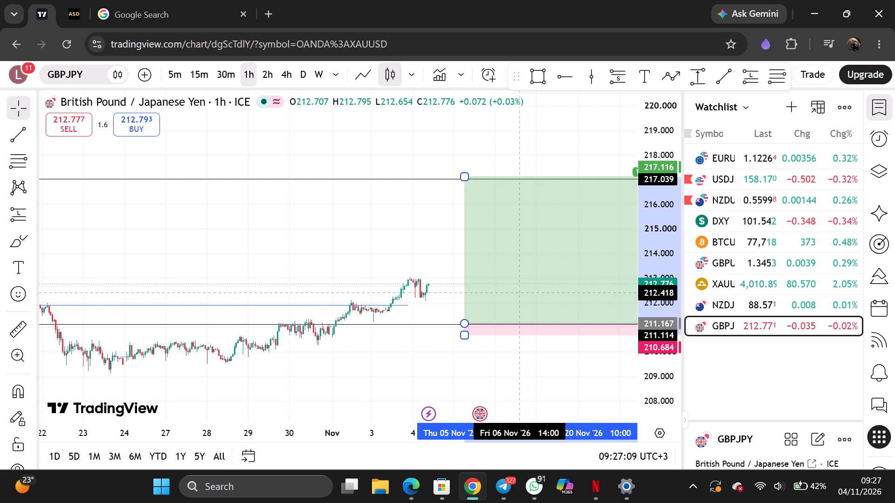
pyautogui.moveTo(520, 290); pyautogui.dragTo(523, 292)
# Shorten the long position's time span so it ends at about 9 November.
pyautogui.moveTo(396, 348); pyautogui.dragTo(88, 272)
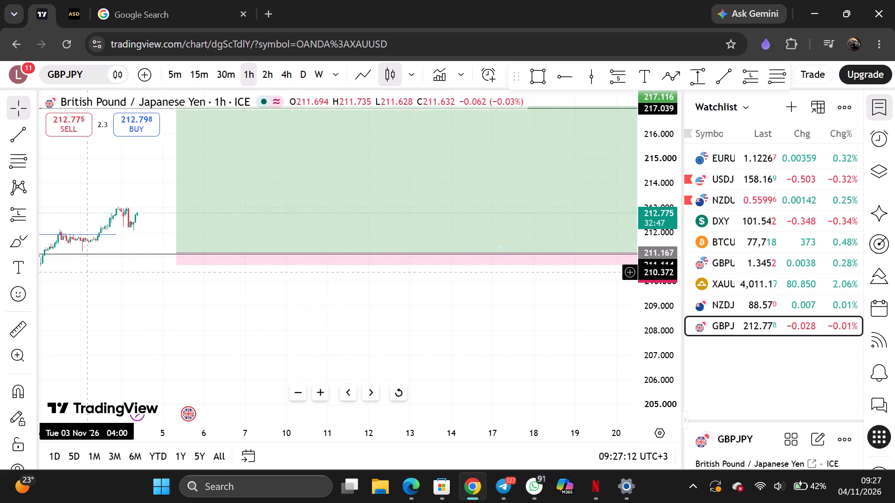
pyautogui.click(88, 272)
pyautogui.moveTo(251, 301); pyautogui.dragTo(131, 287)
pyautogui.moveTo(131, 287); pyautogui.dragTo(137, 287)
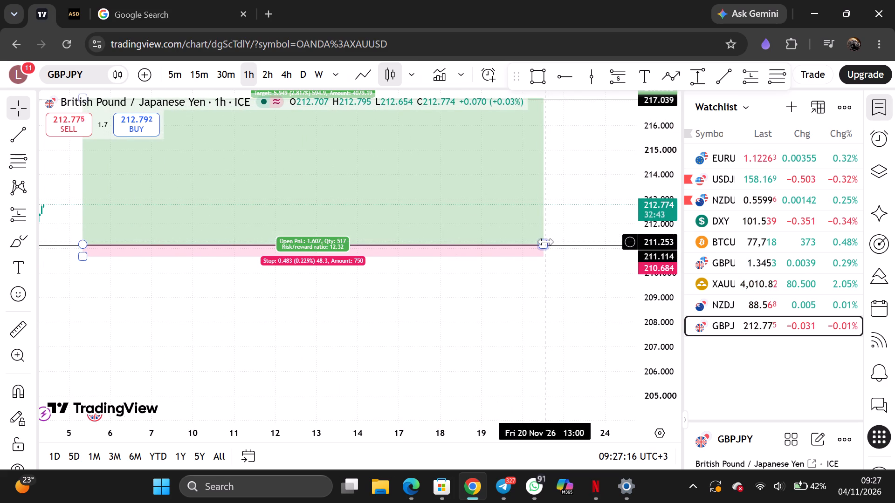
pyautogui.moveTo(546, 242); pyautogui.dragTo(180, 256)
pyautogui.moveTo(195, 292); pyautogui.dragTo(536, 313)
pyautogui.scroll(1, 377, 279)
pyautogui.scroll(-3, 377, 279)
pyautogui.scroll(1, 377, 279)
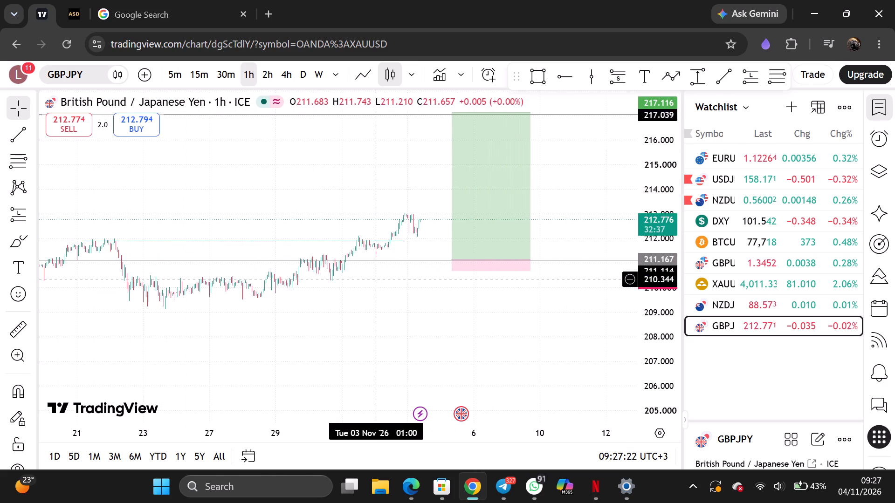
pyautogui.moveTo(377, 279); pyautogui.dragTo(503, 276)
pyautogui.click(501, 278)
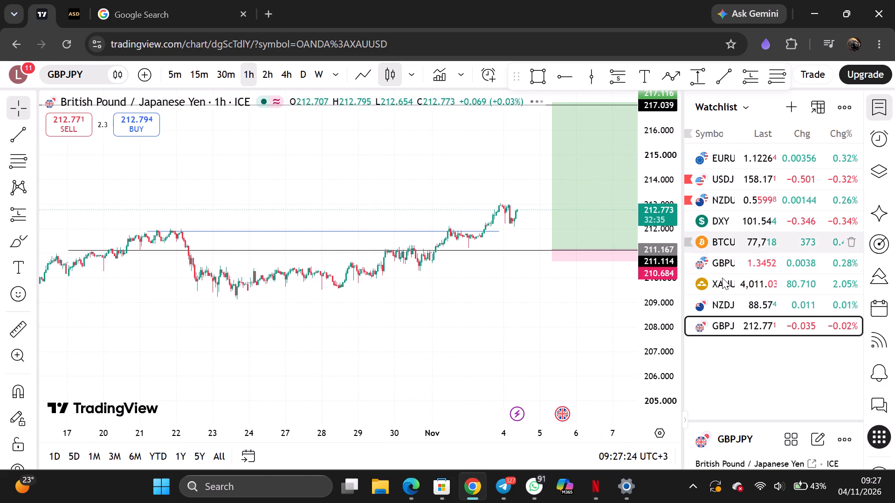
# Open the XAUUSD chart and examine the 1-hour gold price between the 3,873.669, 4,038.690 and 4,229.548 levels.
pyautogui.click(726, 276)
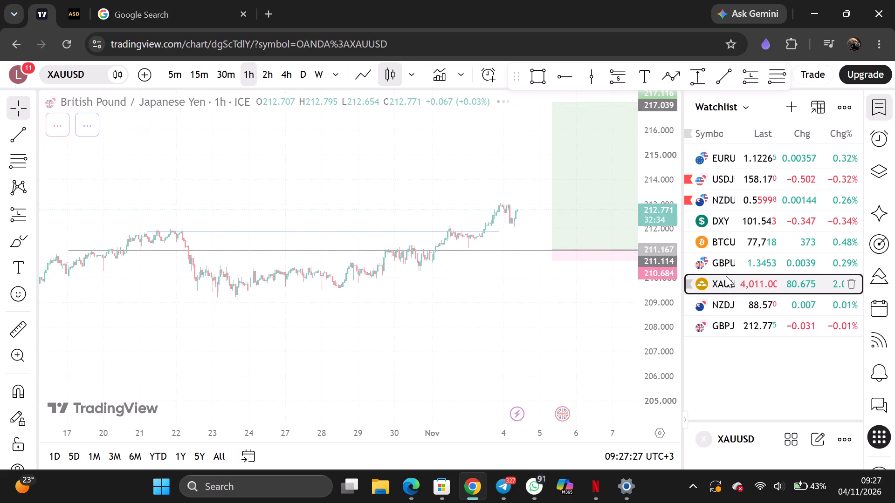
pyautogui.scroll(2, 565, 270)
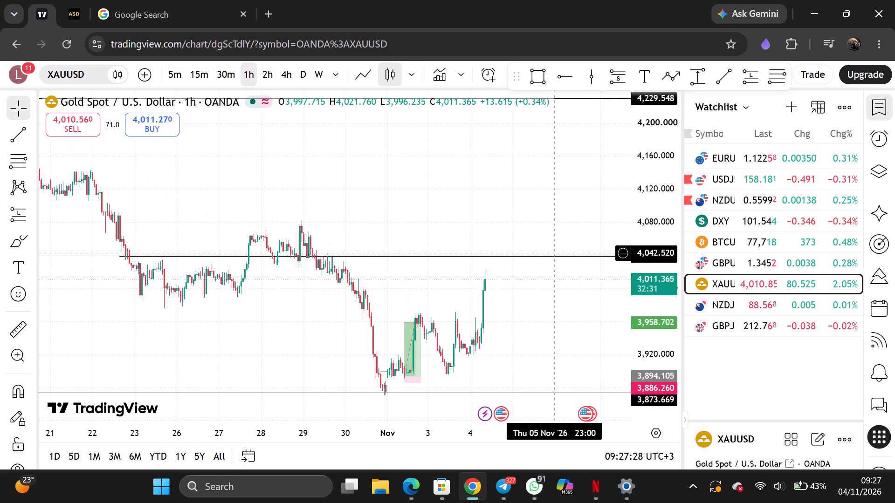
pyautogui.scroll(-14, 682, 225)
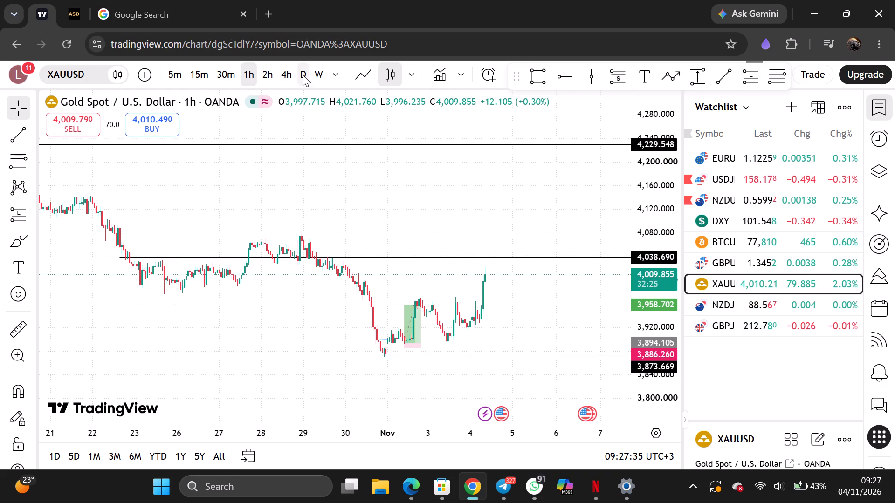
# On the weekly gold chart, move the uppermost horizontal level to about 4,611.096, starting at 10 August 2026.
pyautogui.click(312, 72)
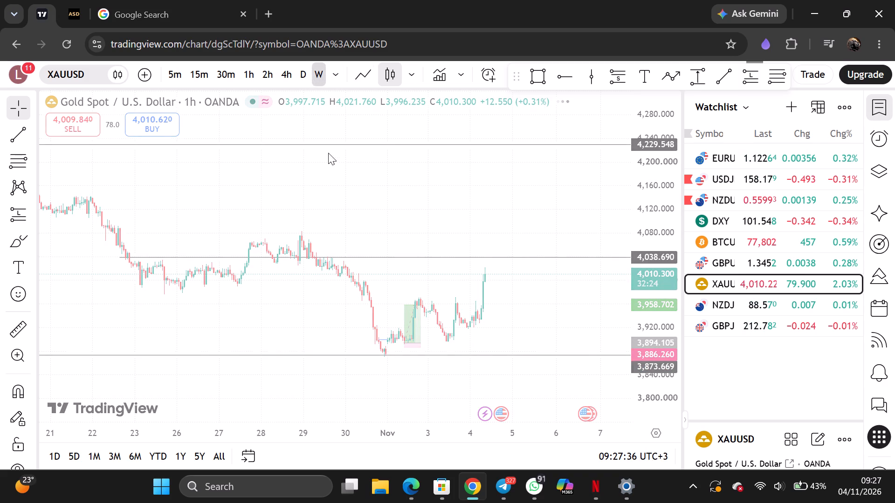
pyautogui.scroll(9, 467, 187)
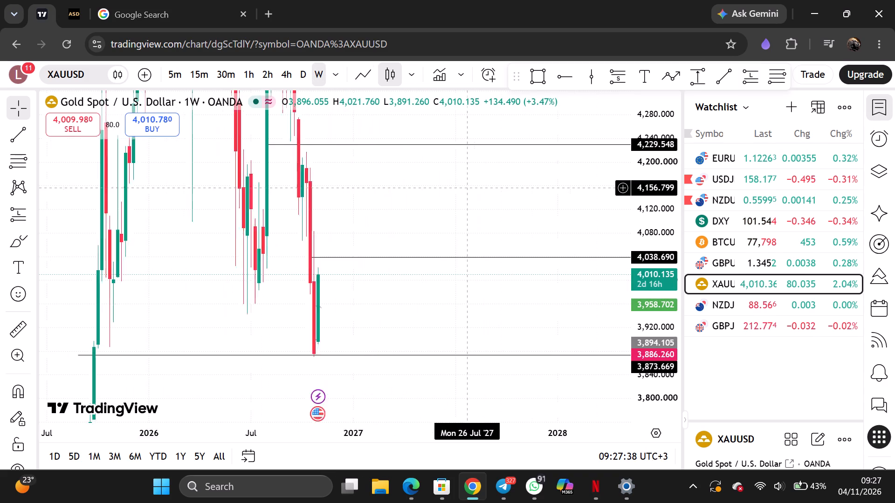
pyautogui.scroll(-18, 657, 163)
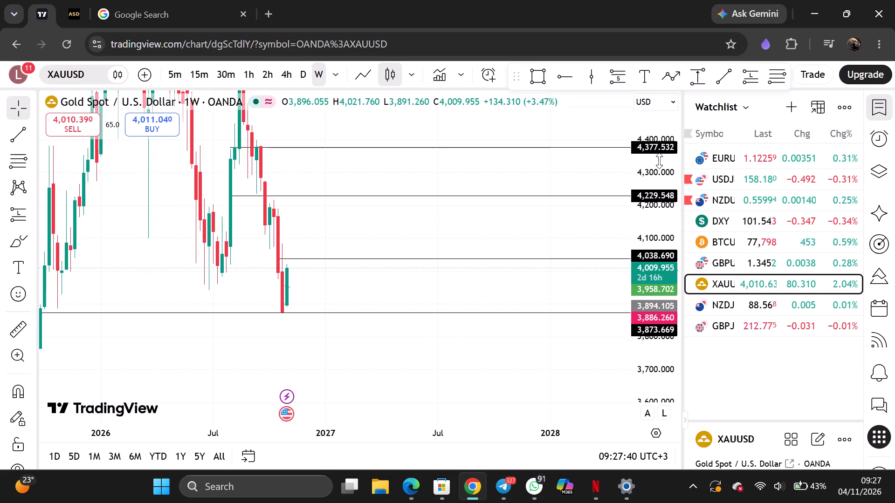
pyautogui.scroll(-16, 660, 161)
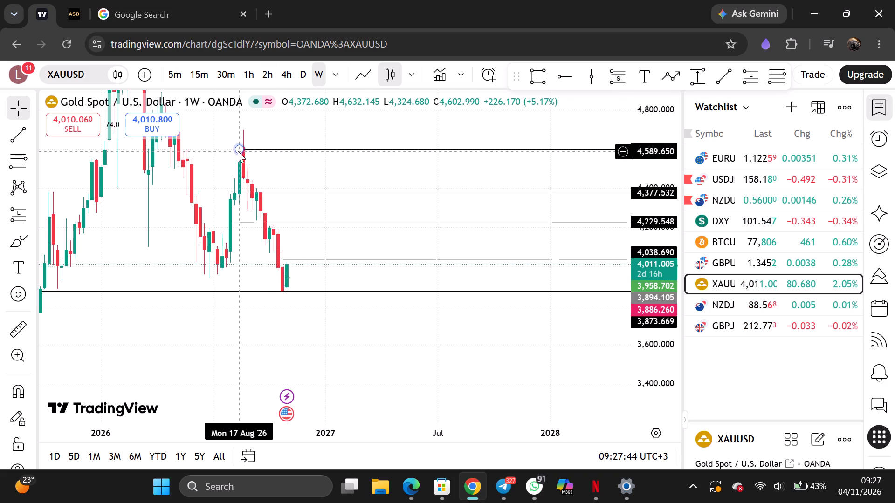
pyautogui.moveTo(238, 151); pyautogui.dragTo(235, 147)
pyautogui.scroll(1, 277, 209)
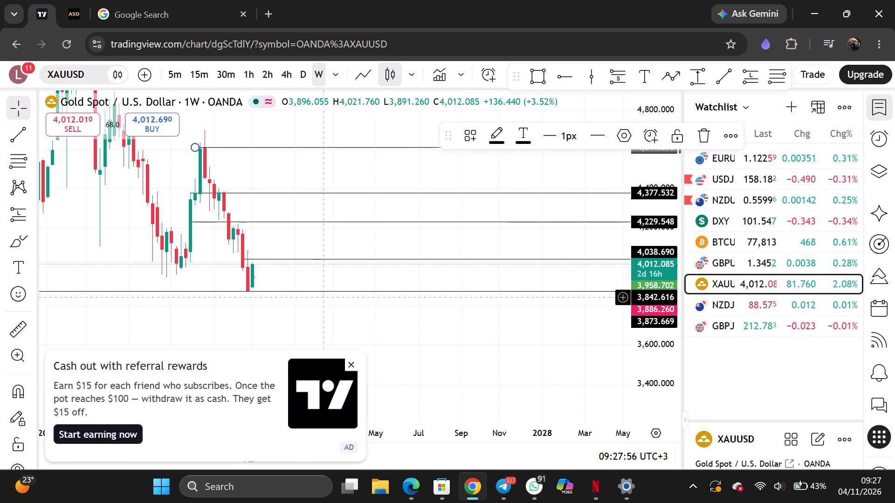
pyautogui.click(350, 362)
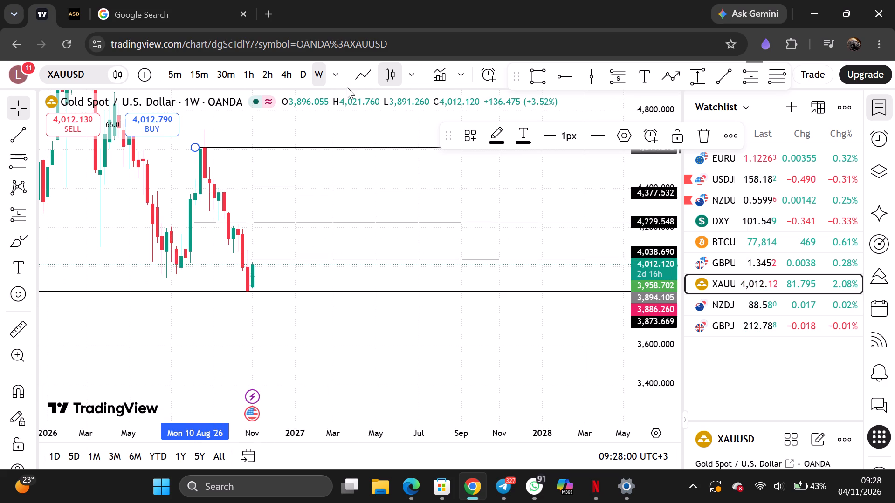
# Switch gold to the daily timeframe and move the selected level's floating toolbar clear of the price labels.
pyautogui.click(297, 73)
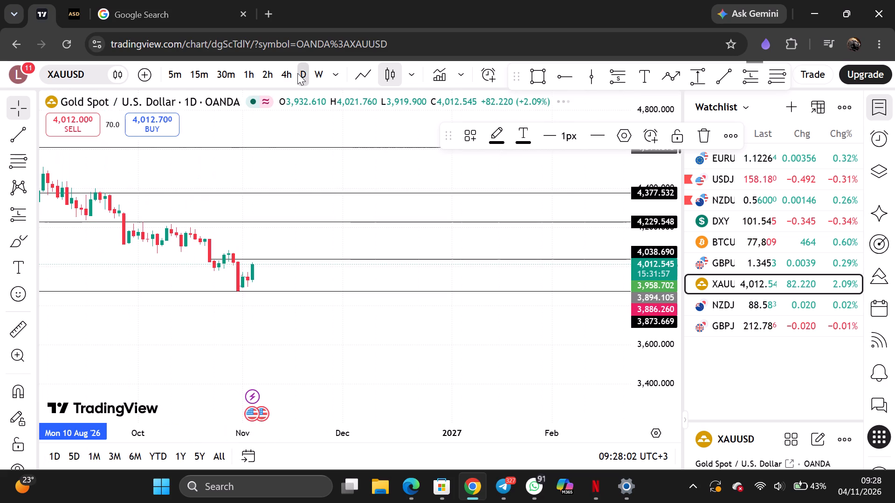
pyautogui.scroll(-9, 344, 196)
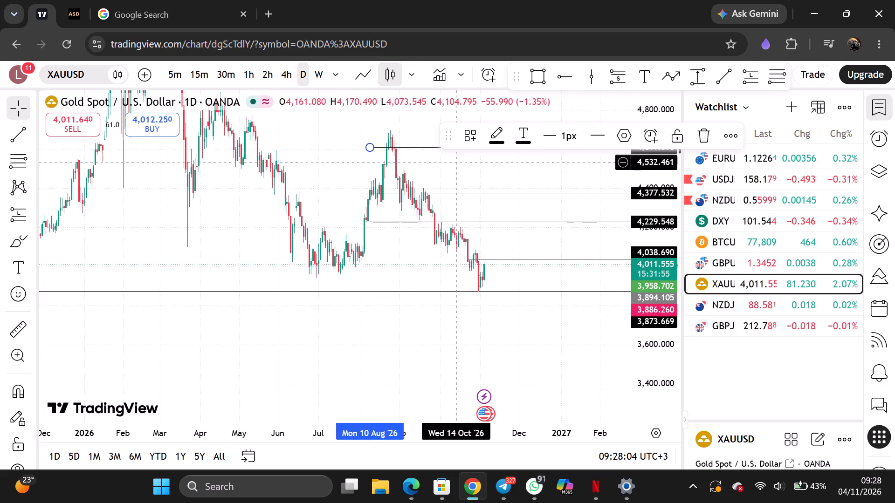
pyautogui.moveTo(443, 139); pyautogui.dragTo(511, 95)
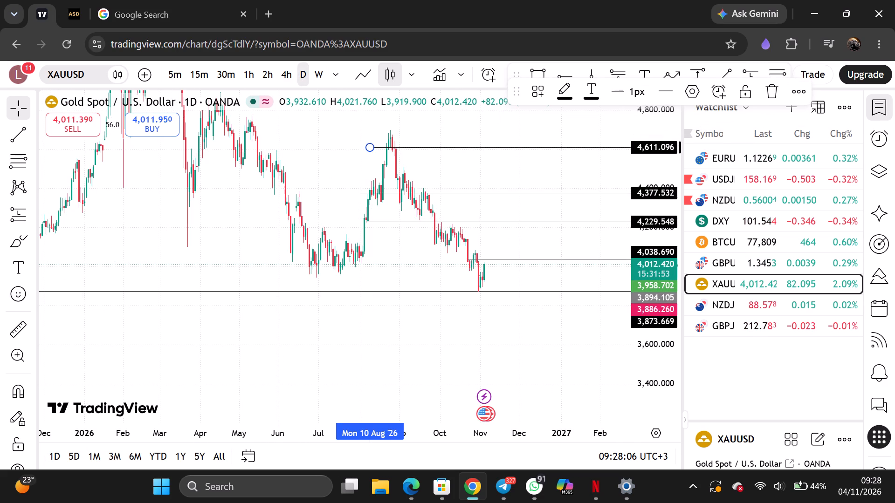
pyautogui.moveTo(511, 95); pyautogui.dragTo(512, 103)
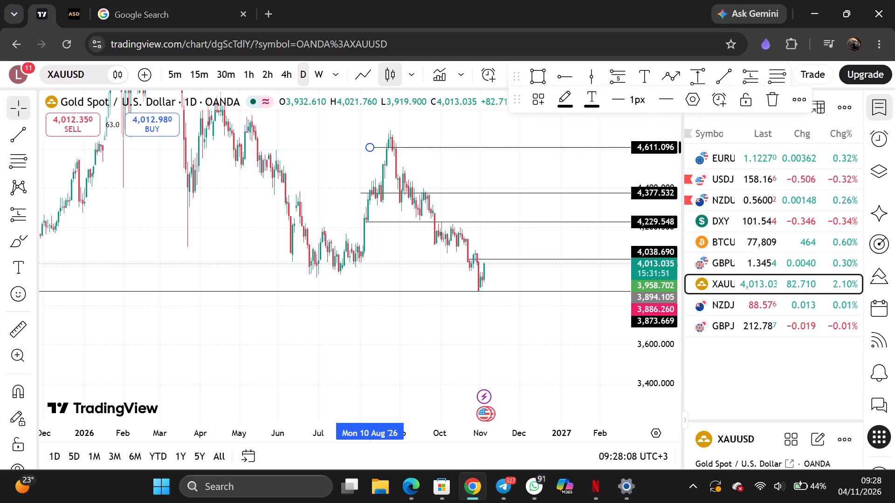
pyautogui.moveTo(512, 103); pyautogui.dragTo(512, 111)
pyautogui.click(475, 125)
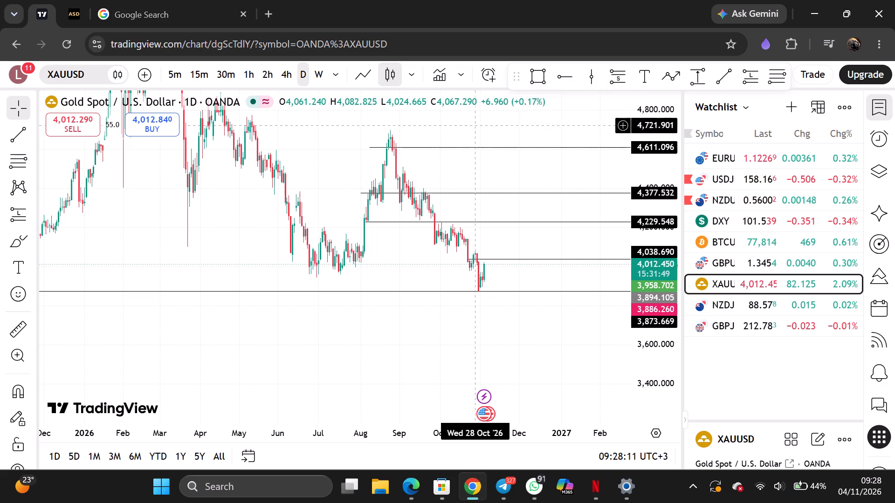
# Show daily gold as a line chart and move the 4,377.532 level to the early-September peak at about 4,475.828.
pyautogui.scroll(2, 642, 192)
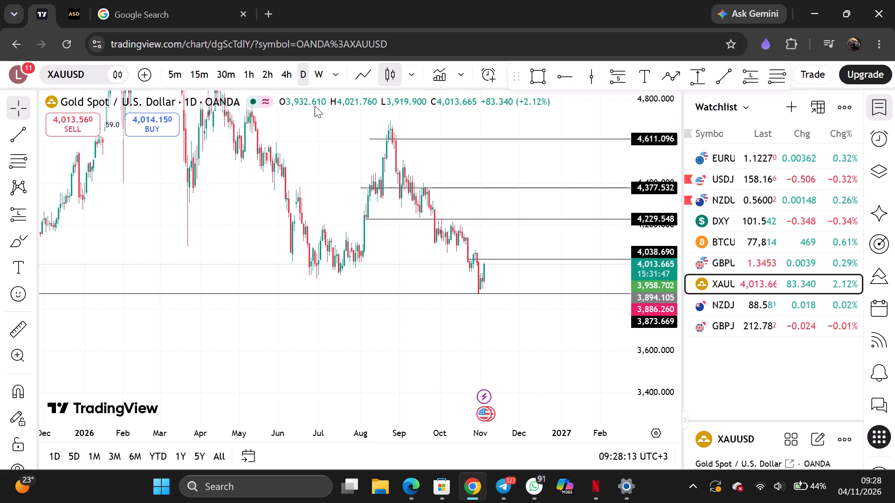
pyautogui.scroll(3, 334, 193)
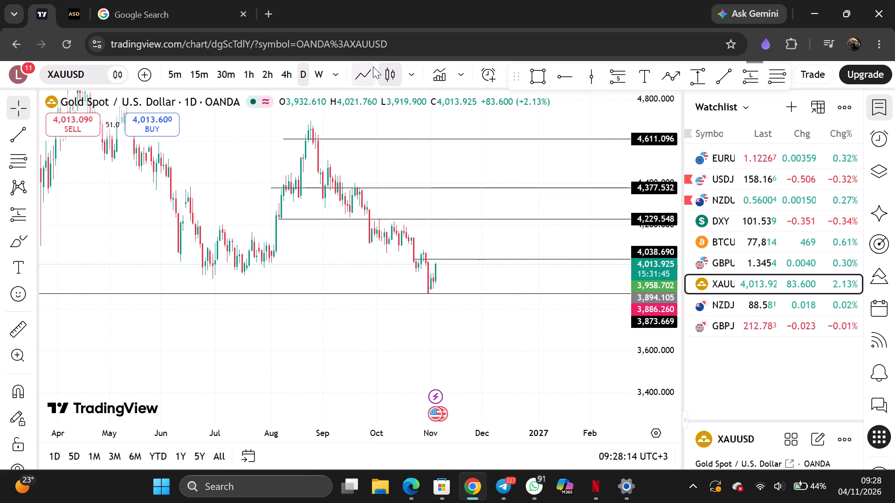
pyautogui.click(372, 67)
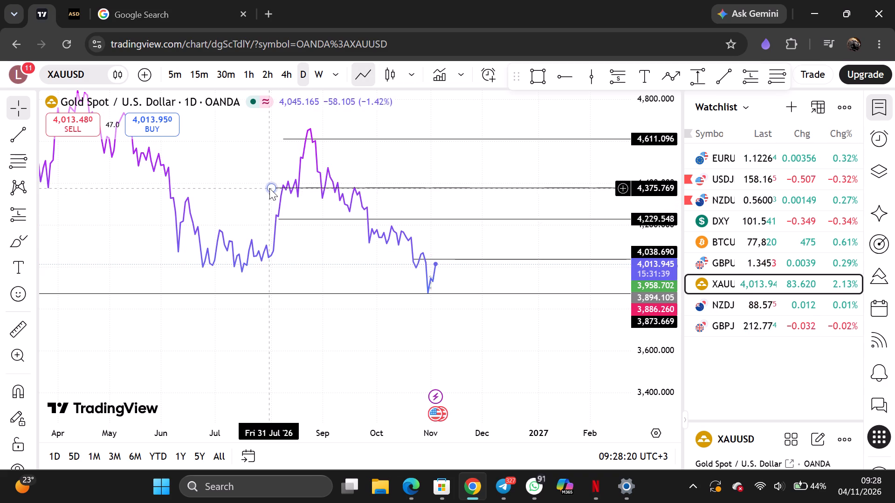
pyautogui.moveTo(269, 188); pyautogui.dragTo(323, 167)
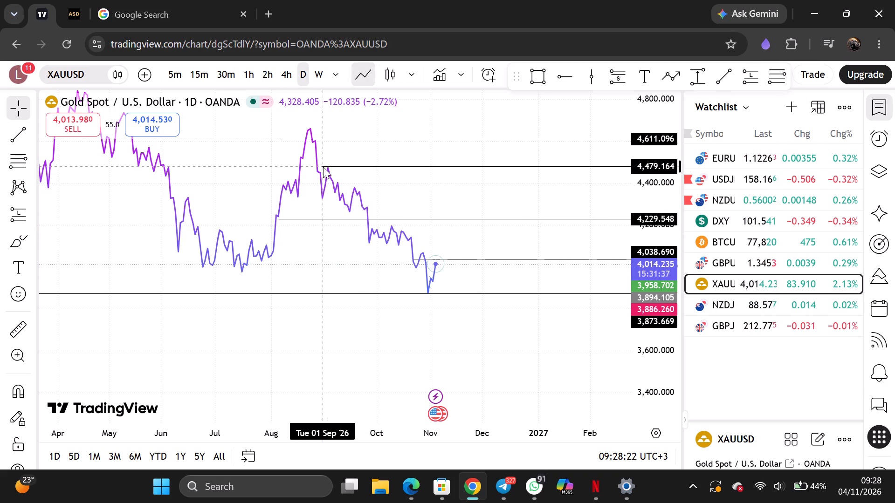
pyautogui.moveTo(323, 167); pyautogui.dragTo(327, 167)
pyautogui.click(306, 278)
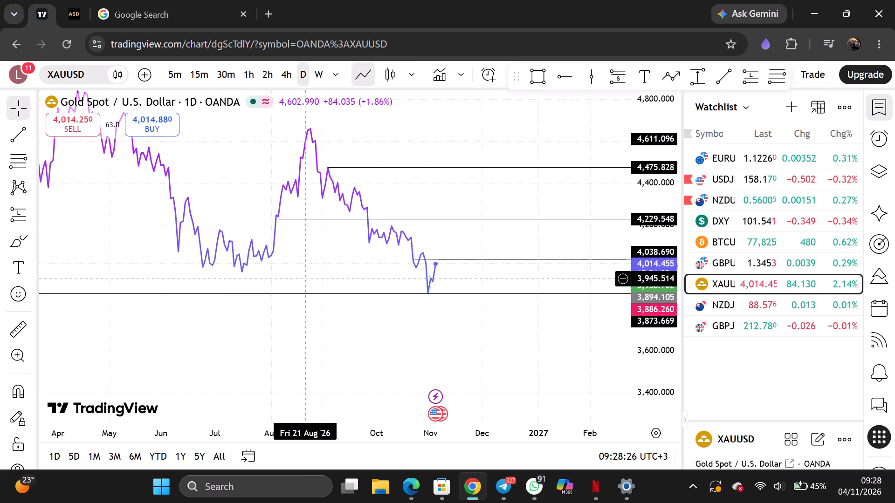
# Examine the daily gold line chart against the horizontal levels from 3,873.669 to 4,611.096.
pyautogui.scroll(1, 306, 278)
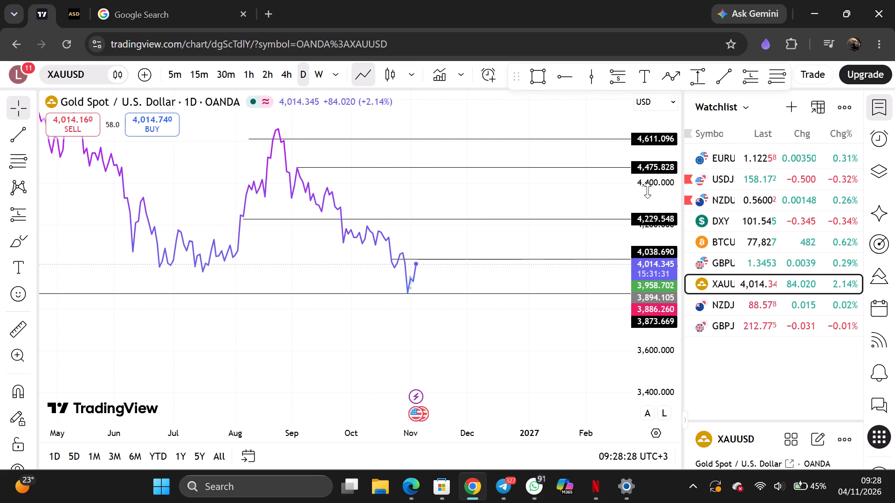
pyautogui.scroll(8, 647, 190)
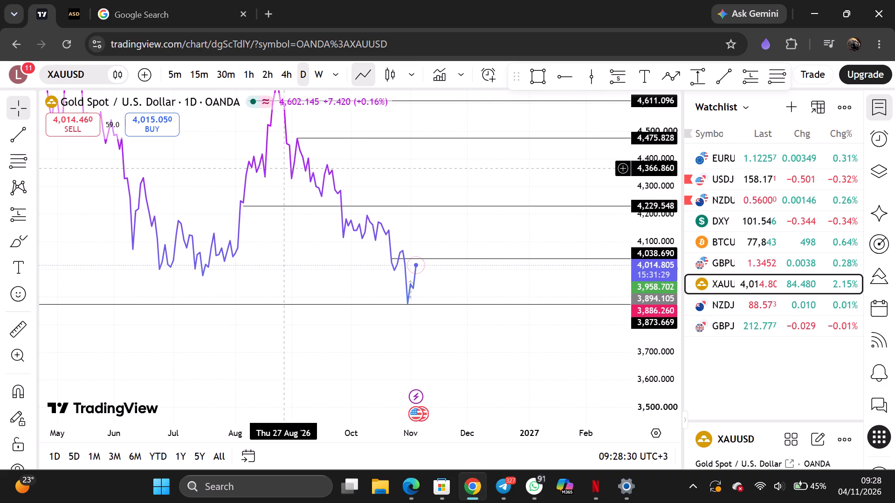
pyautogui.scroll(2, 318, 297)
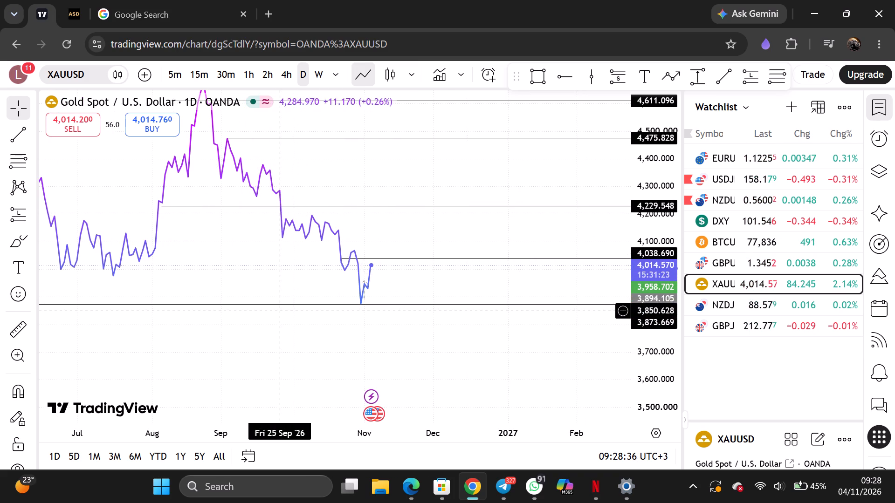
pyautogui.scroll(2, 297, 297)
pyautogui.scroll(-1, 220, 275)
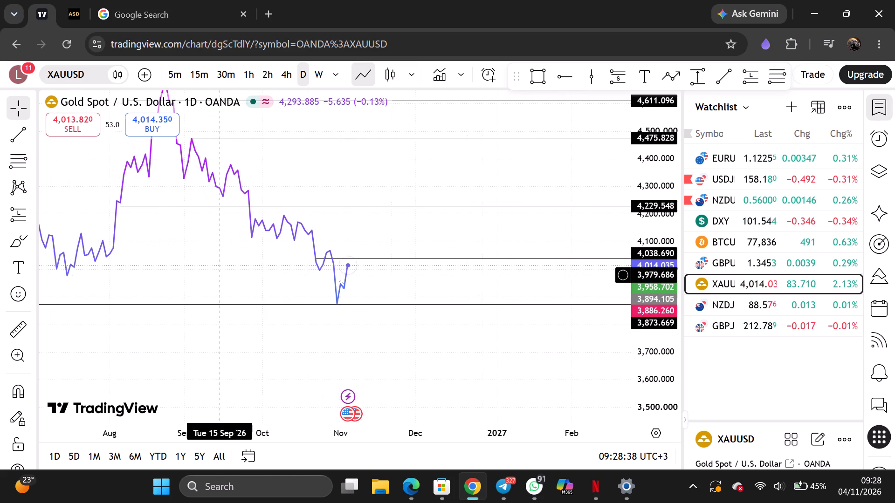
pyautogui.scroll(-2, 220, 275)
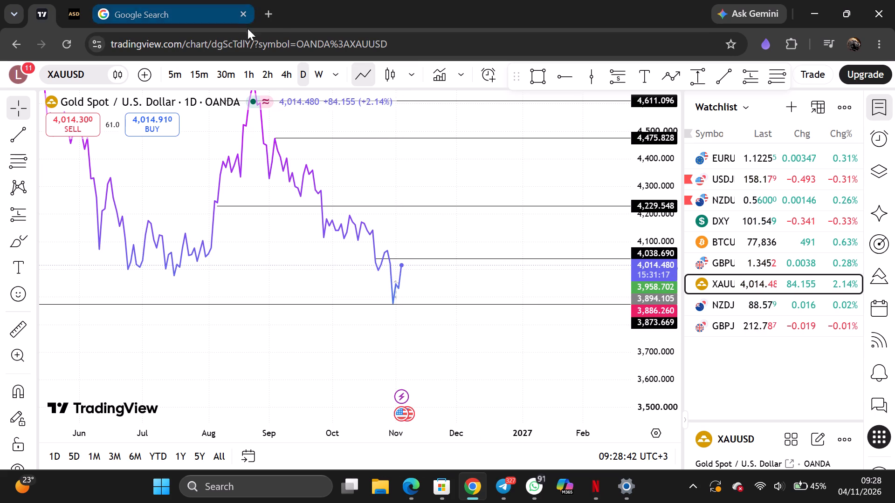
# Return gold to candlesticks on the 4-hour timeframe and examine price between the 3,873.669 and 4,229.548 levels.
pyautogui.click(280, 68)
pyautogui.click(397, 75)
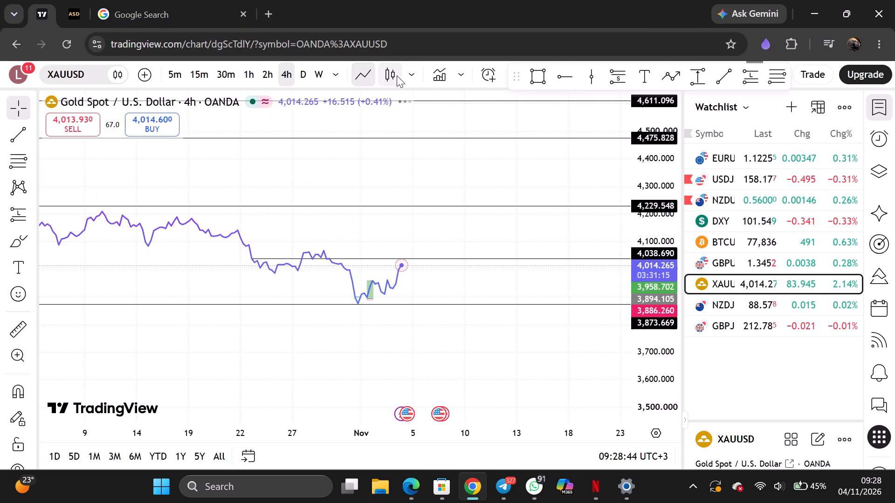
pyautogui.scroll(2, 323, 211)
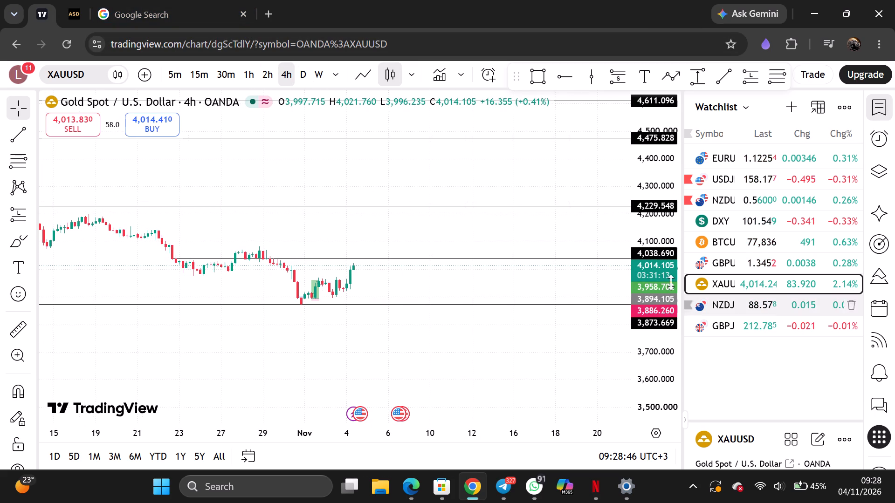
pyautogui.scroll(7, 656, 251)
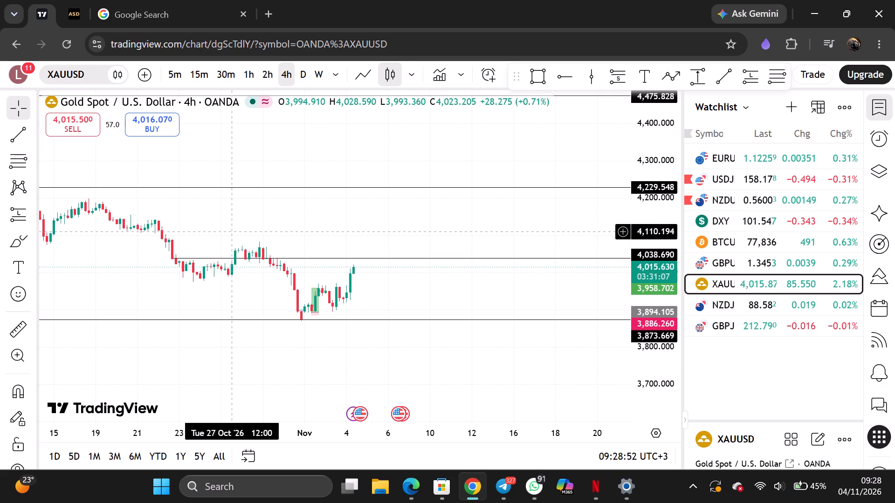
pyautogui.scroll(-1, 234, 231)
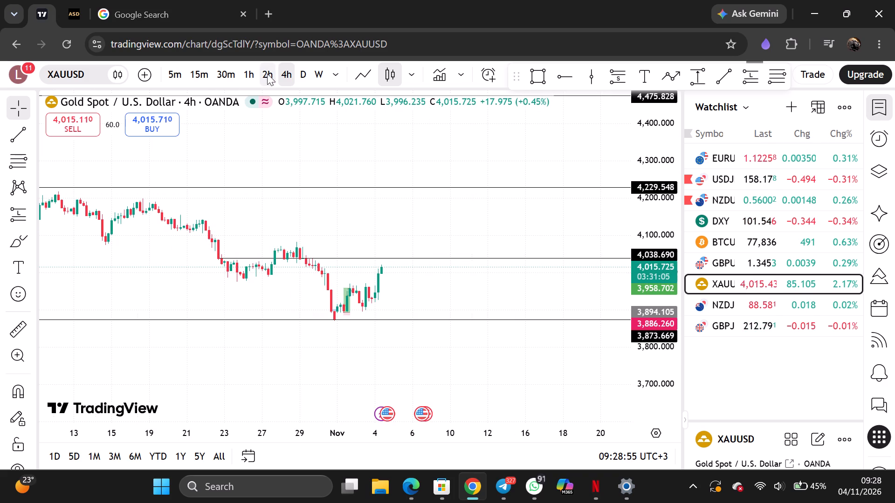
# Examine gold on the 2-hour timeframe, comparing the recent rise with the 4,038.690 level and late-October highs.
pyautogui.click(267, 74)
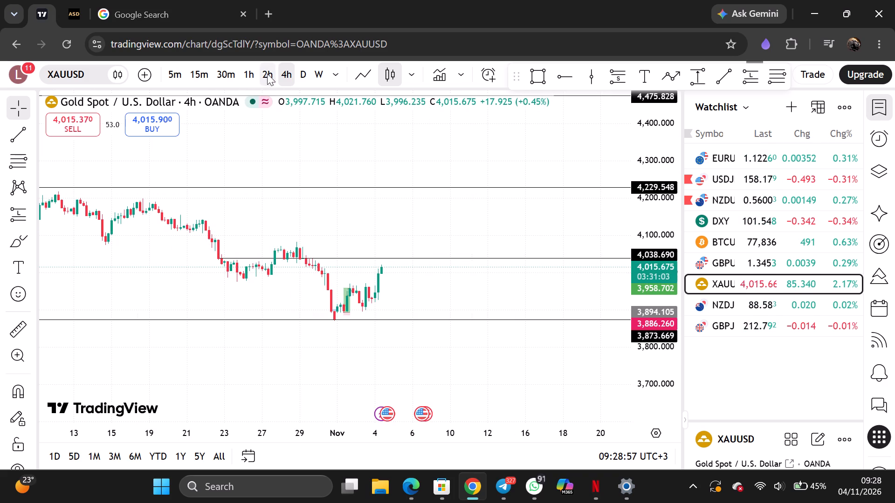
pyautogui.scroll(-2, 241, 144)
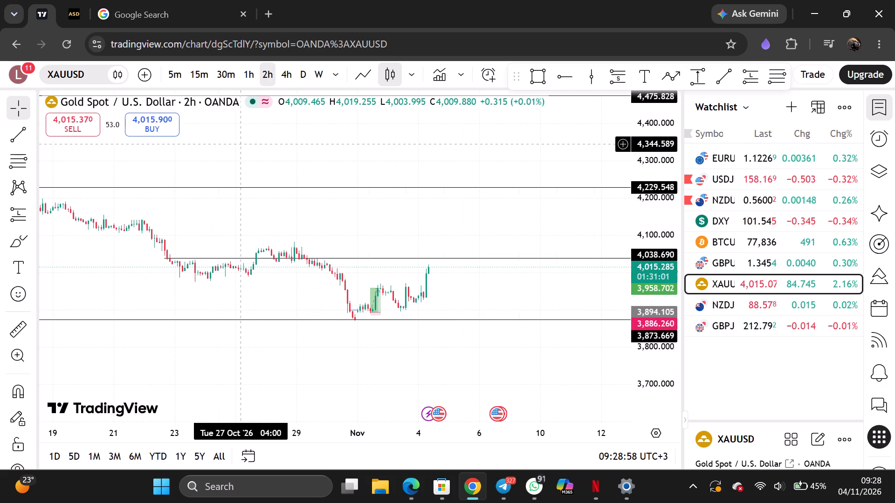
pyautogui.scroll(-1, 252, 157)
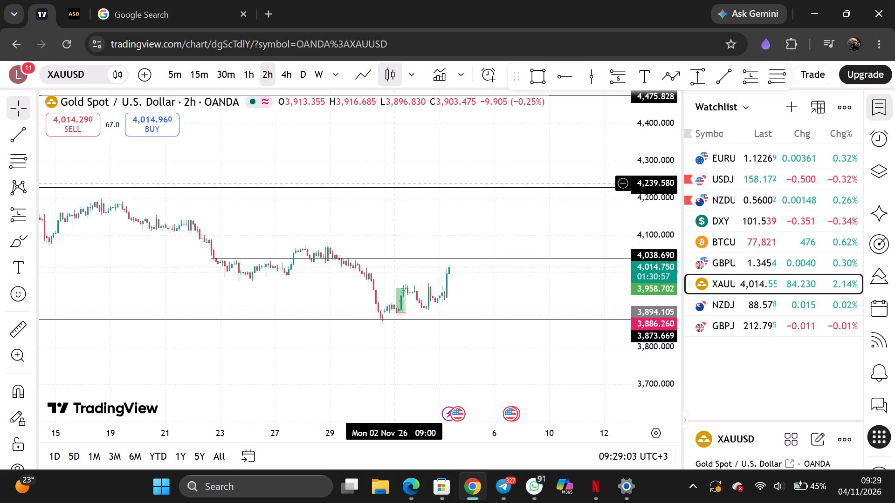
pyautogui.scroll(-1, 272, 197)
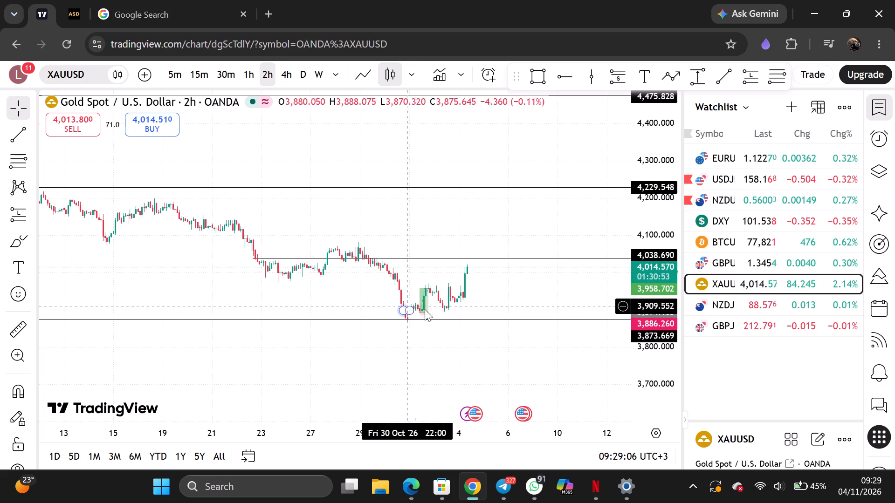
pyautogui.scroll(2, 475, 314)
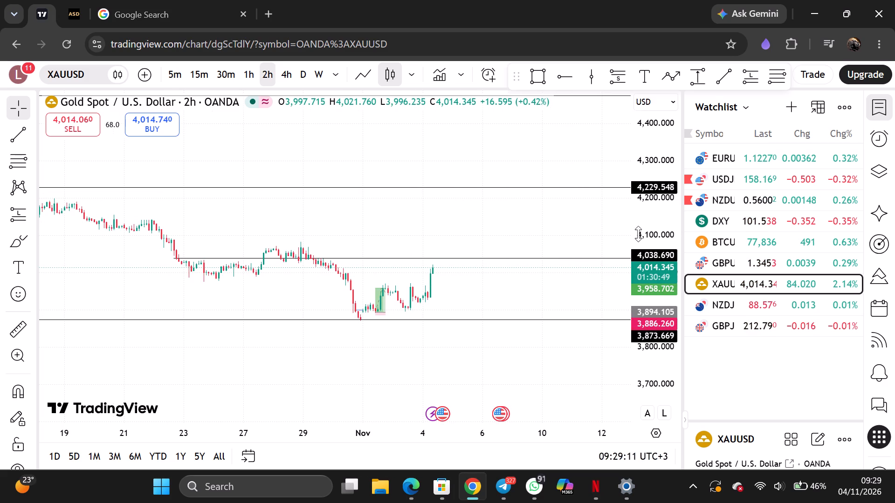
pyautogui.scroll(13, 676, 250)
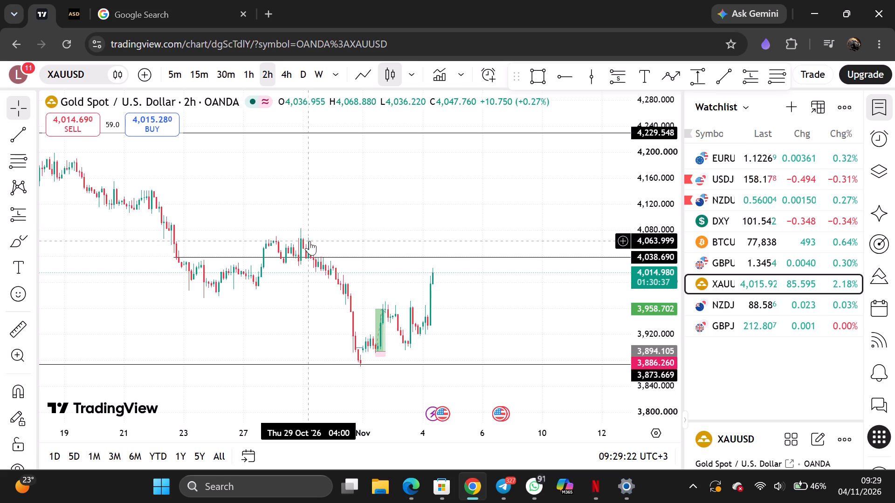
pyautogui.scroll(3, 309, 241)
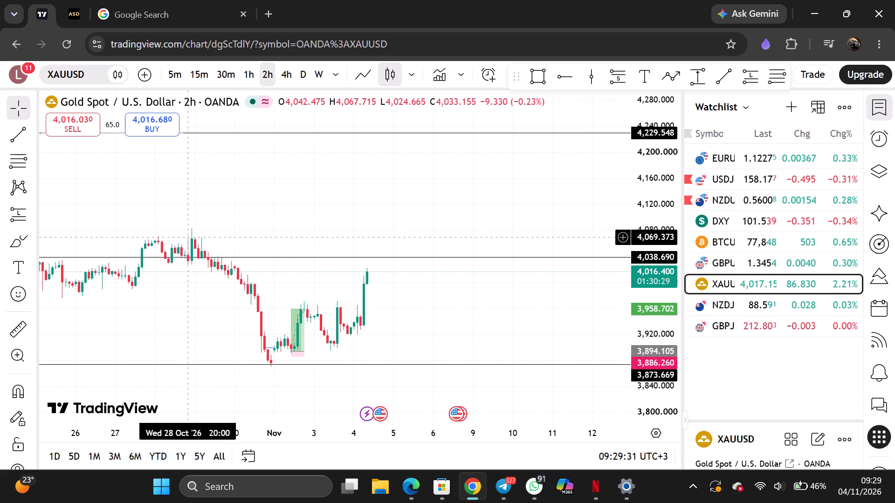
# Place a short position on the 2-hour gold chart with its entry at about 4,038.204, just ahead of the latest candles.
pyautogui.scroll(-4, 197, 239)
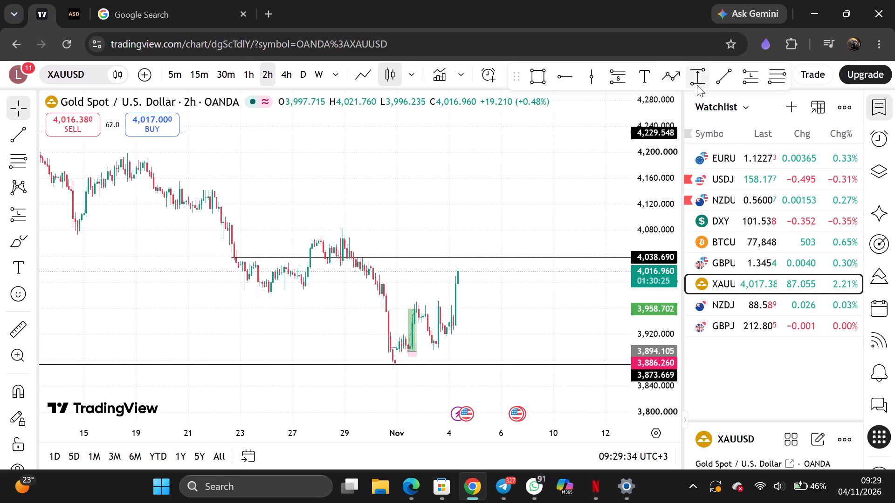
pyautogui.click(746, 88)
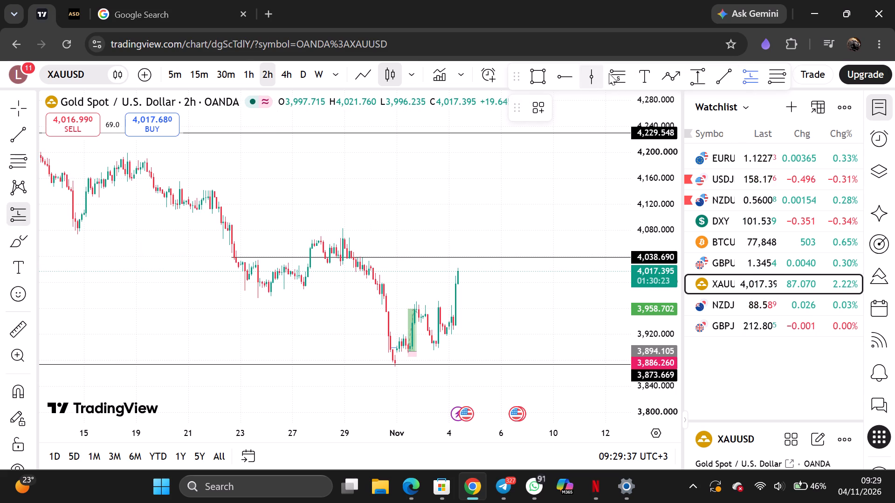
pyautogui.click(618, 75)
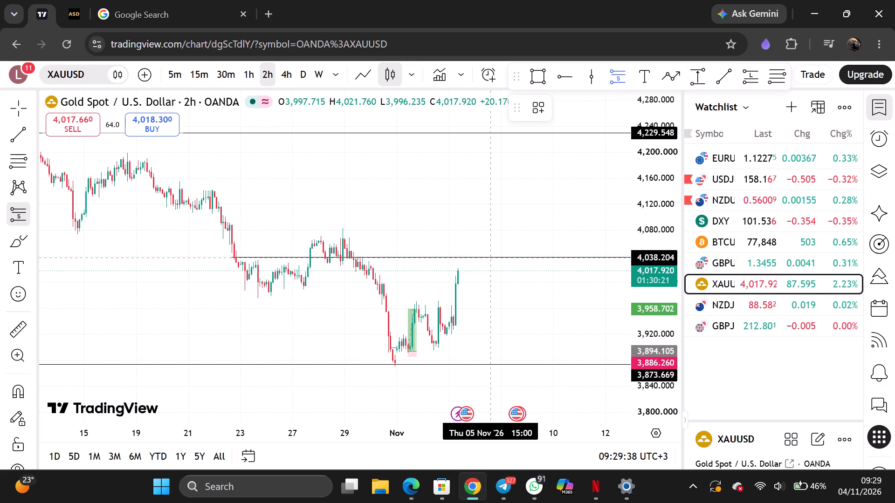
pyautogui.click(491, 257)
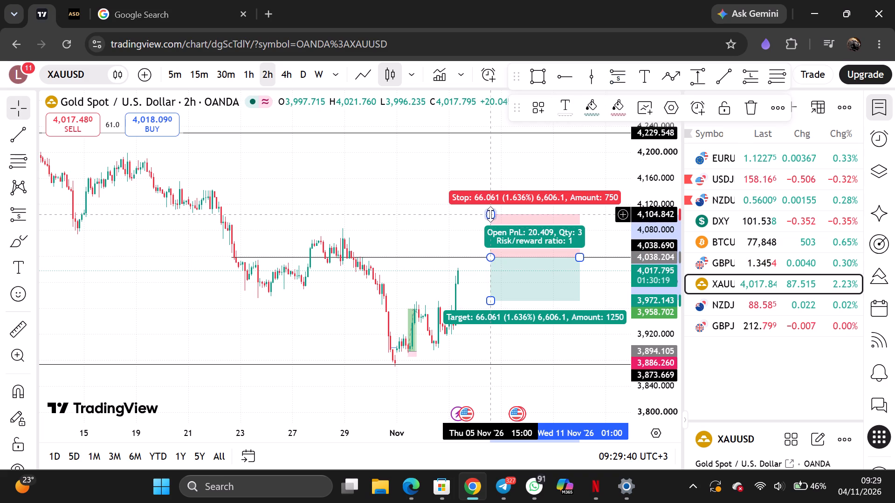
# Set the gold short position's stop to about 4,068.298 and its target to about 3,875.909, near the 3,873.669 level.
pyautogui.moveTo(491, 214); pyautogui.dragTo(494, 227)
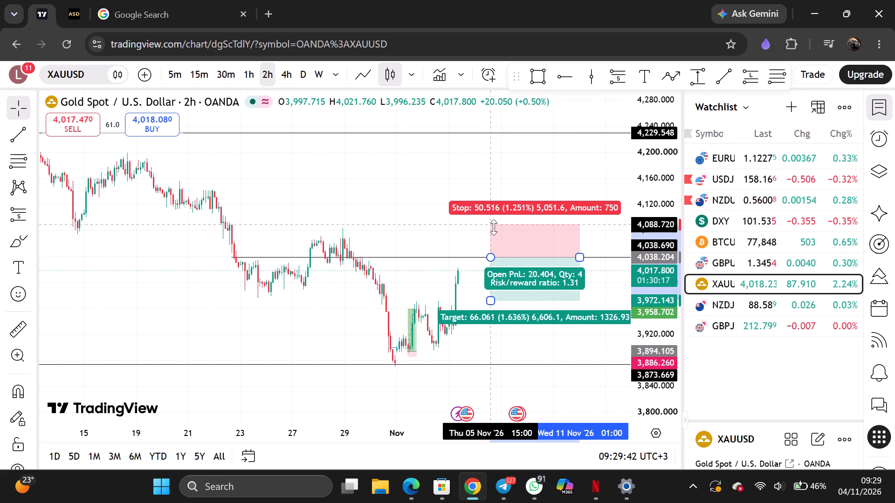
pyautogui.moveTo(494, 227); pyautogui.dragTo(494, 236)
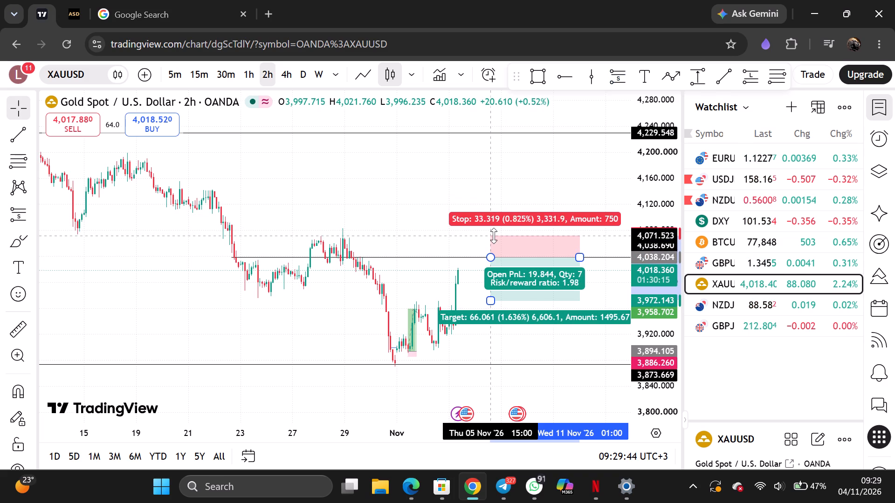
pyautogui.moveTo(494, 236); pyautogui.dragTo(495, 238)
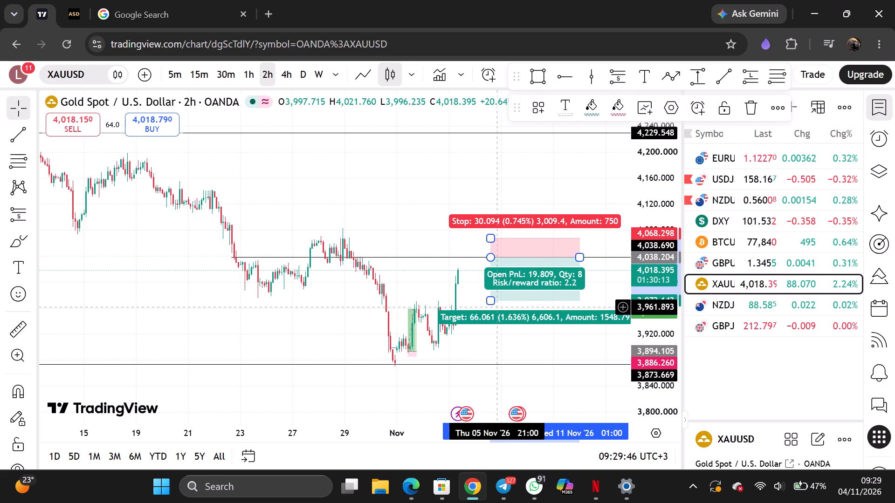
pyautogui.moveTo(491, 301); pyautogui.dragTo(488, 358)
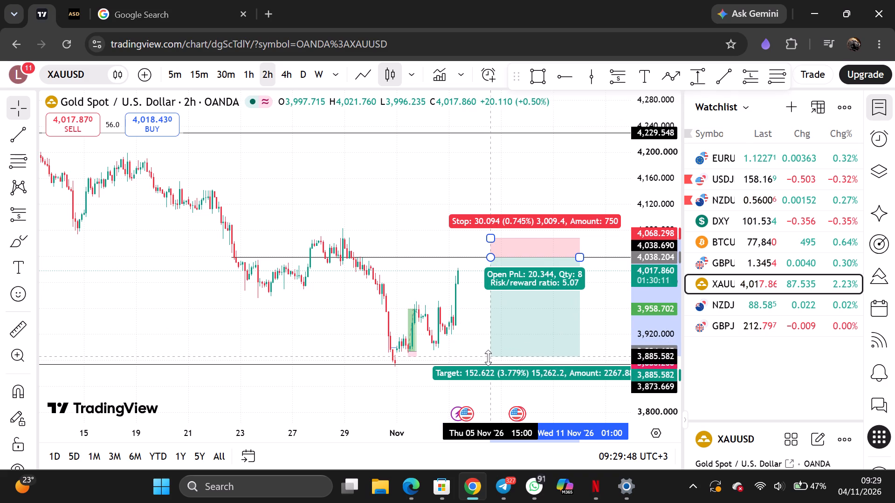
pyautogui.moveTo(488, 358); pyautogui.dragTo(488, 363)
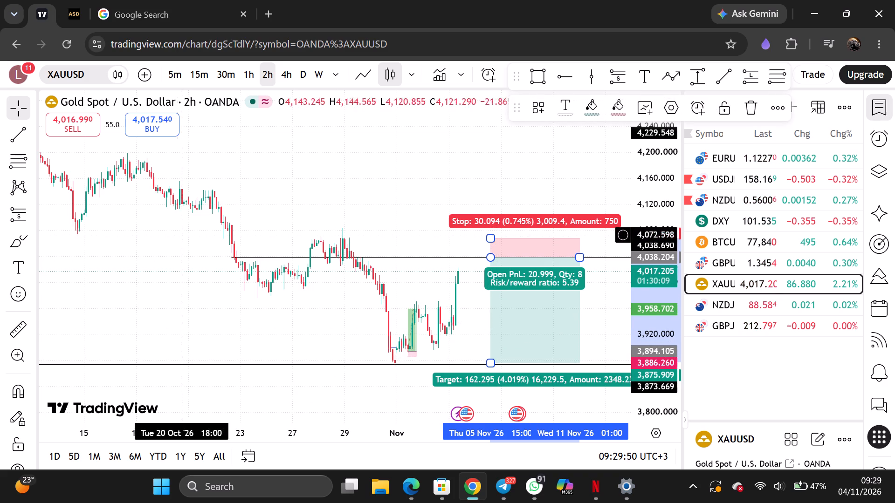
pyautogui.click(170, 297)
# Examine the gold short position against the late-October highs and the 4,038.690 level on the 2-hour chart.
pyautogui.scroll(-1, 638, 333)
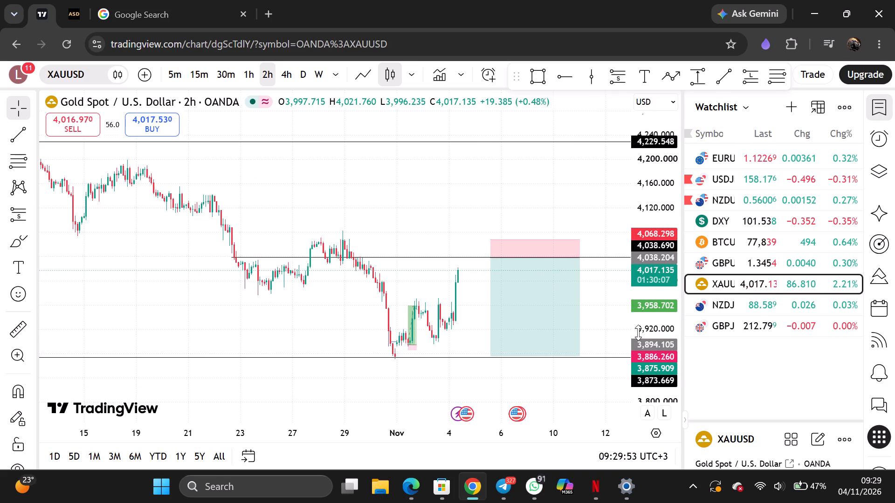
pyautogui.scroll(2, 638, 333)
pyautogui.scroll(-1, 563, 312)
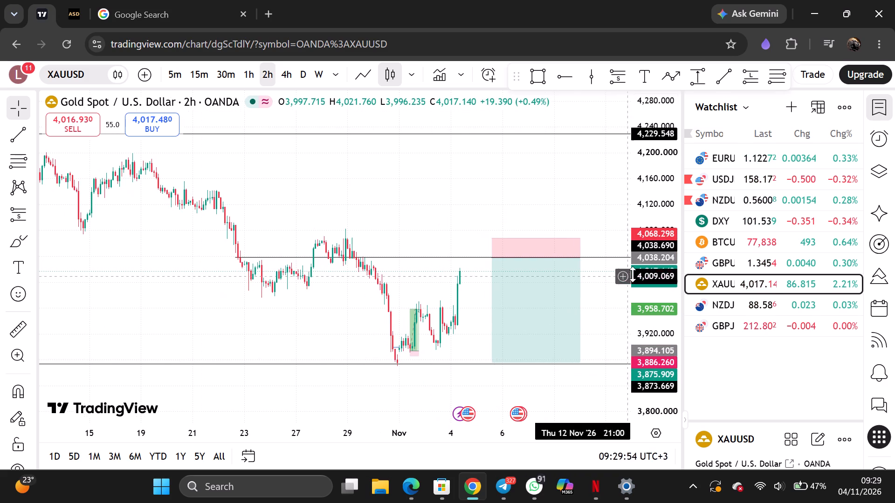
pyautogui.scroll(9, 648, 264)
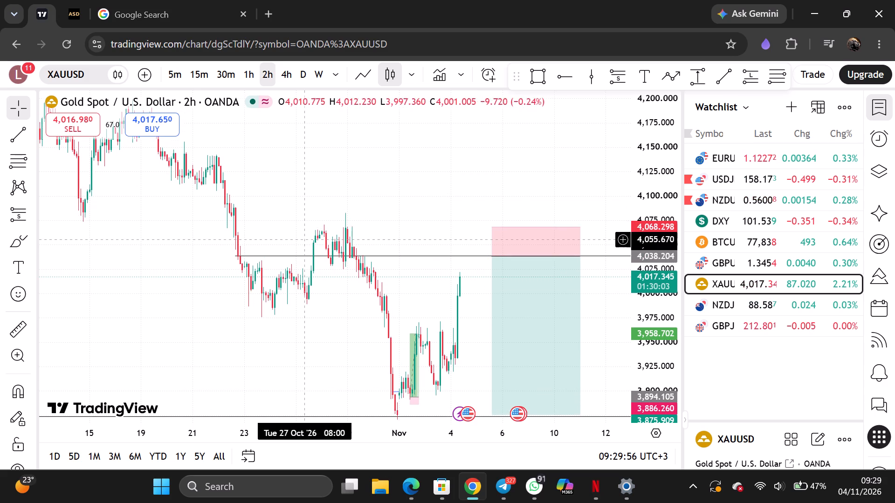
pyautogui.scroll(1, 304, 240)
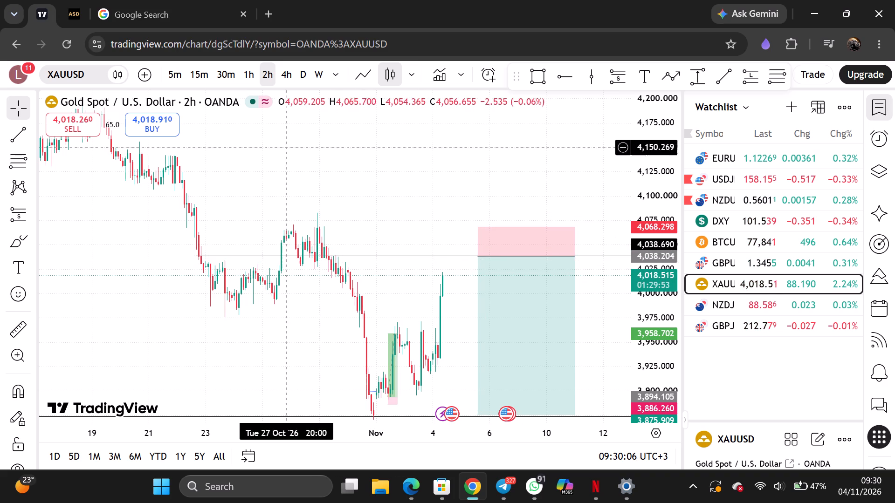
# Show gold as a daily line chart and examine the recent rebound beside the short position.
pyautogui.click(372, 74)
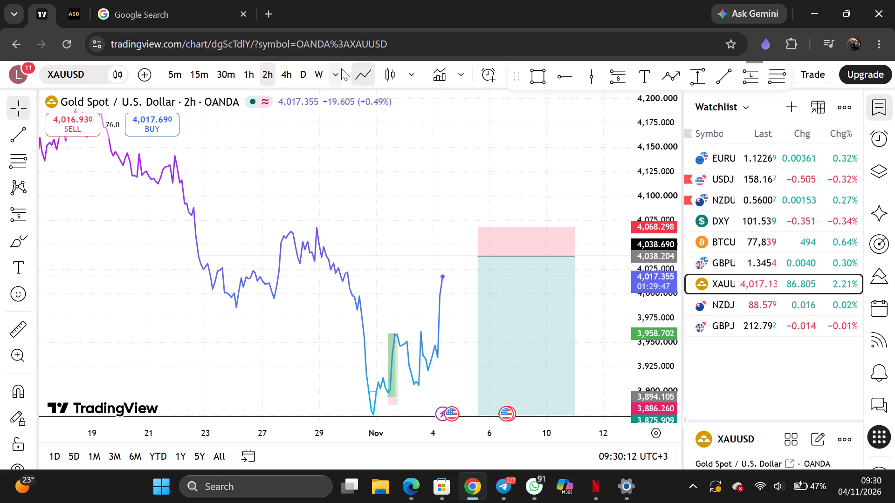
pyautogui.click(306, 71)
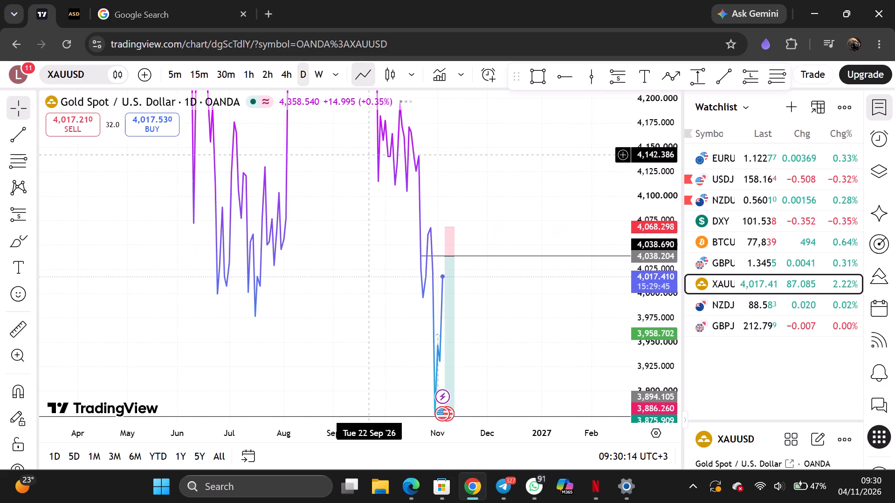
pyautogui.scroll(7, 369, 155)
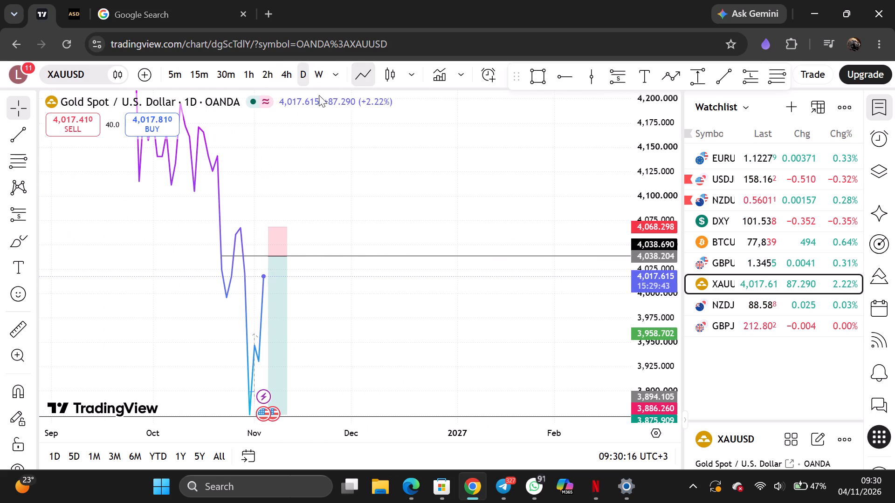
# Return gold to candlesticks on the weekly timeframe and examine price against the levels from 3,873.669 to 4,611.096.
pyautogui.click(396, 79)
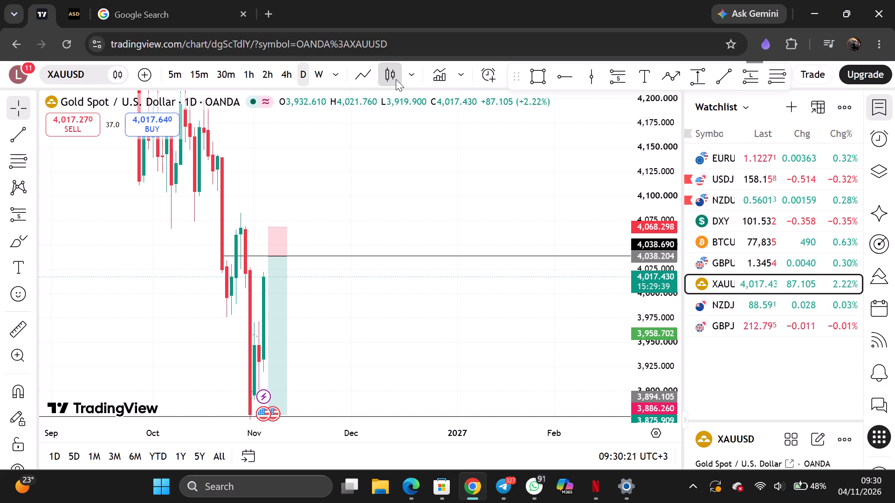
pyautogui.click(322, 76)
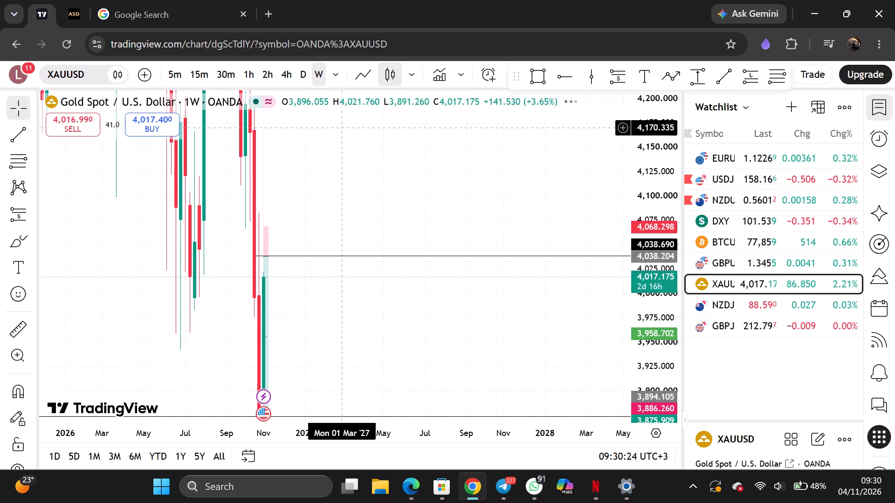
pyautogui.scroll(5, 344, 128)
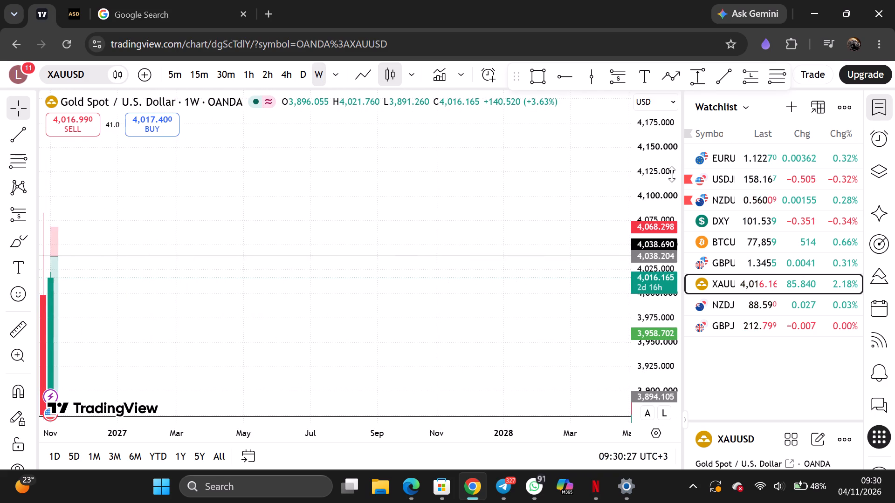
pyautogui.scroll(-17, 672, 174)
pyautogui.scroll(-4, 158, 168)
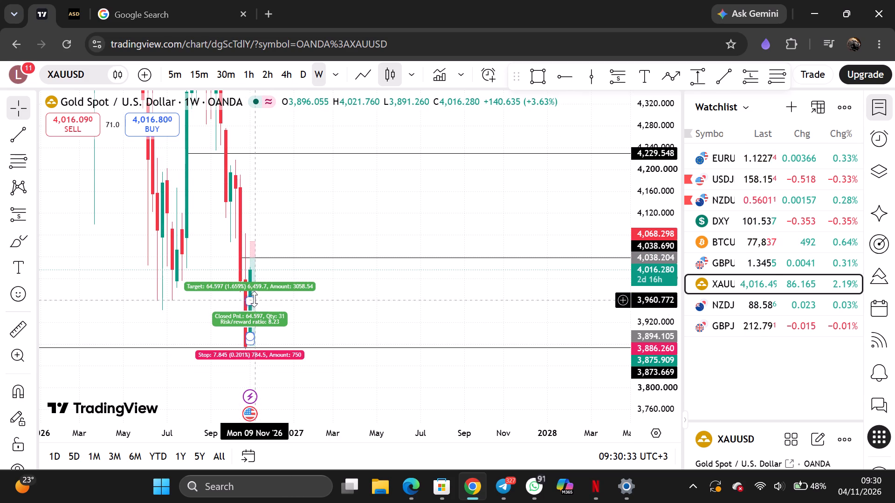
pyautogui.scroll(-9, 675, 213)
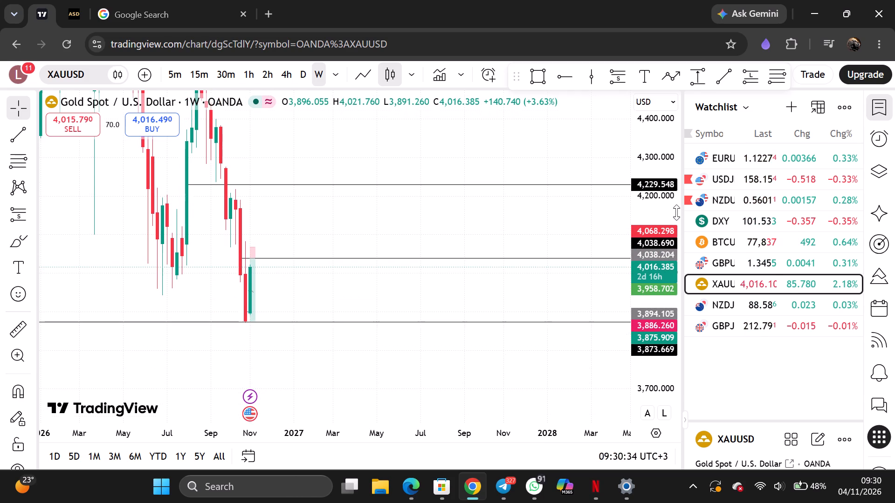
pyautogui.scroll(-20, 676, 212)
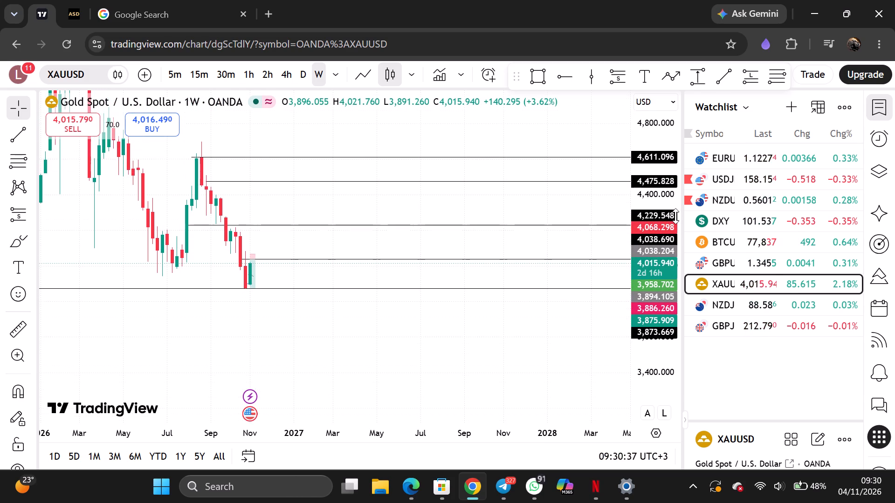
pyautogui.scroll(-8, 675, 217)
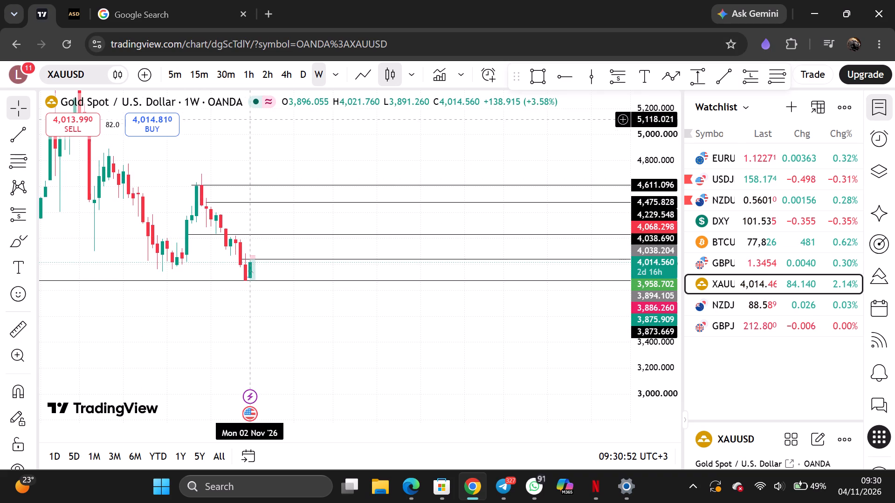
# Switch gold to the 4-hour timeframe and examine the short position between the 3,873.669 and 4,229.548 levels.
pyautogui.click(287, 76)
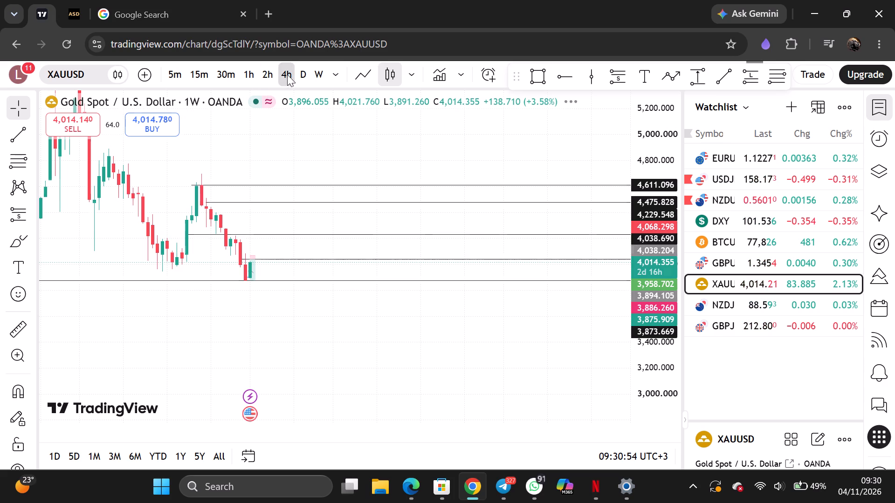
pyautogui.scroll(-8, 282, 172)
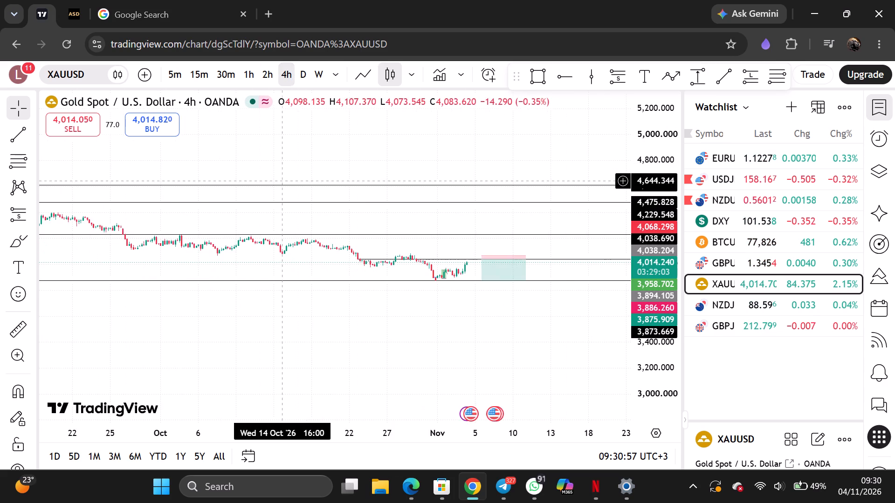
pyautogui.scroll(-4, 285, 186)
pyautogui.scroll(8, 635, 254)
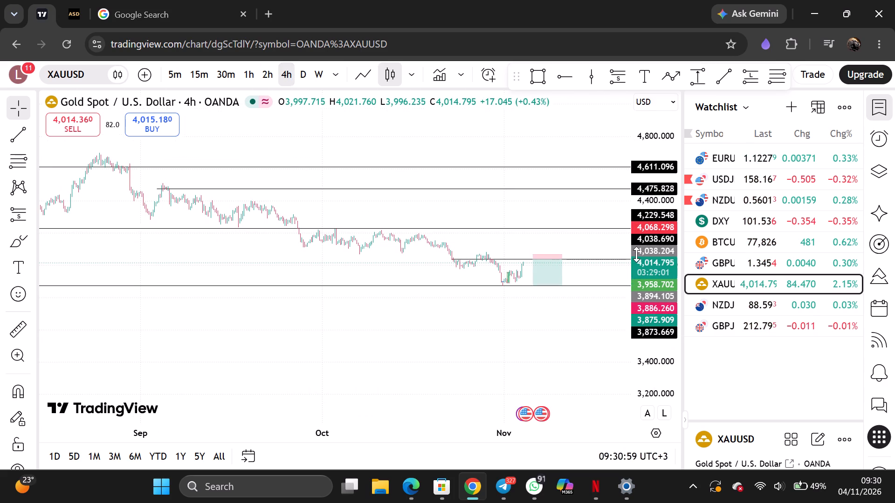
pyautogui.scroll(7, 636, 254)
pyautogui.scroll(5, 538, 335)
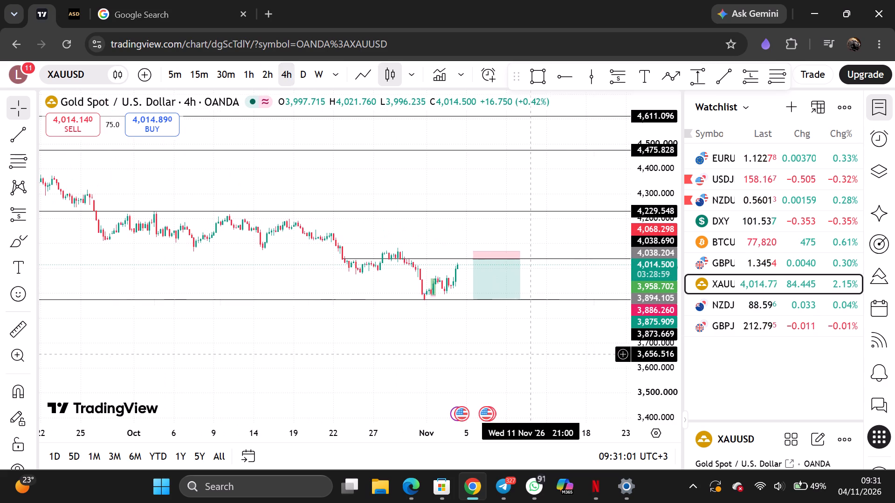
pyautogui.moveTo(477, 360); pyautogui.dragTo(510, 409)
pyautogui.moveTo(510, 409); pyautogui.dragTo(513, 402)
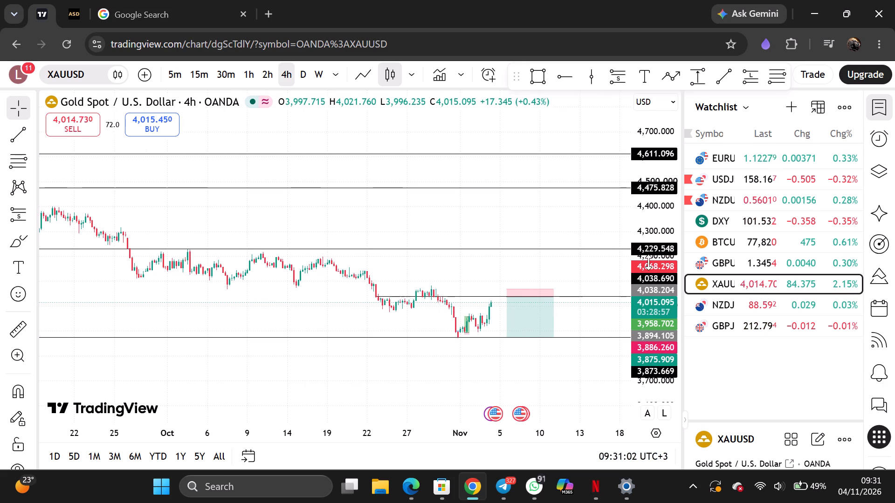
pyautogui.scroll(16, 650, 259)
pyautogui.moveTo(609, 290); pyautogui.dragTo(603, 272)
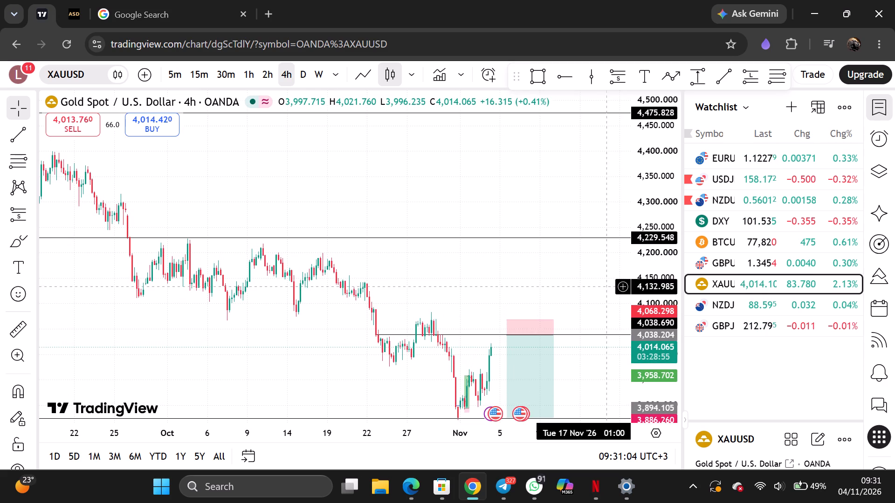
pyautogui.moveTo(603, 272); pyautogui.dragTo(608, 236)
pyautogui.click(608, 236)
pyautogui.scroll(5, 662, 222)
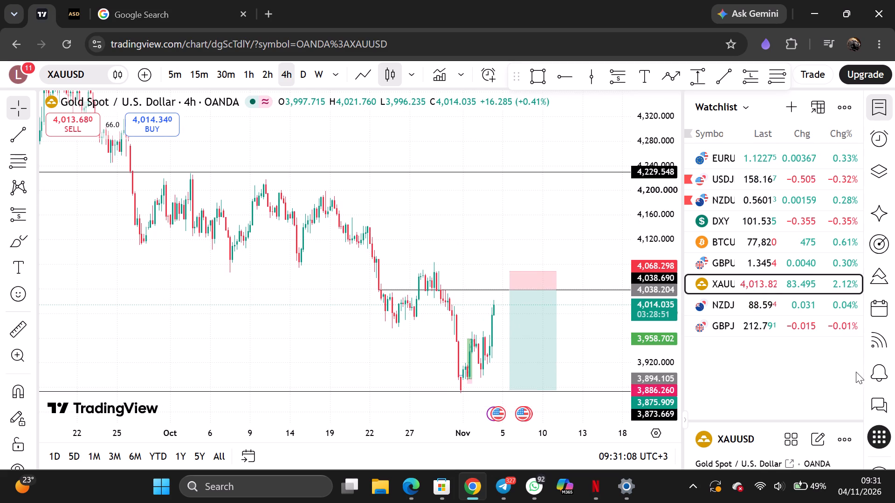
pyautogui.scroll(2, 594, 325)
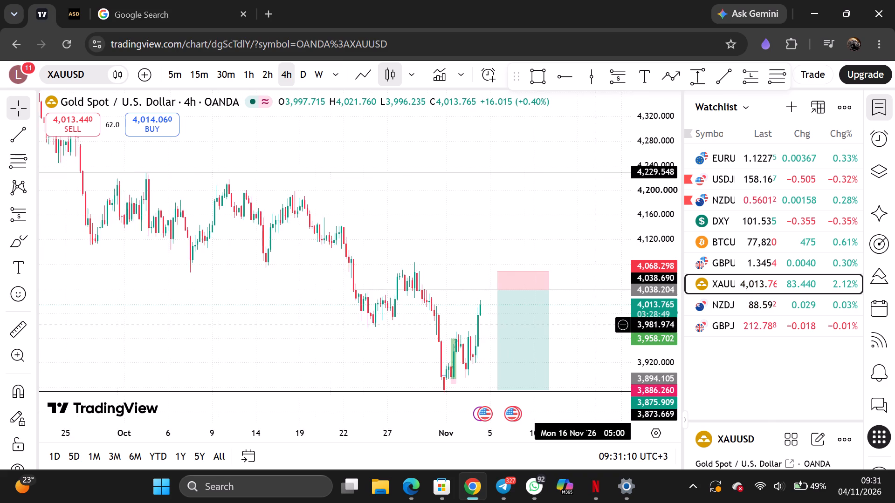
pyautogui.scroll(1, 594, 324)
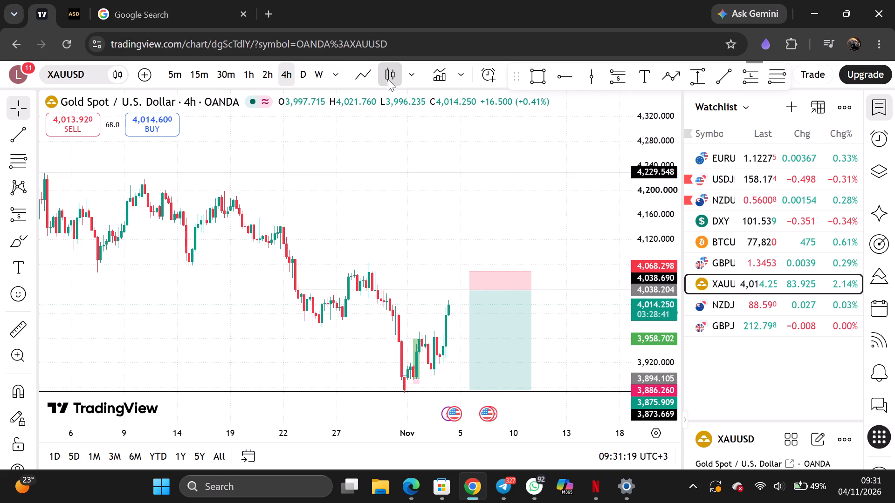
# Check the 4-hour gold short setup on a line chart and return to candlesticks.
pyautogui.click(370, 76)
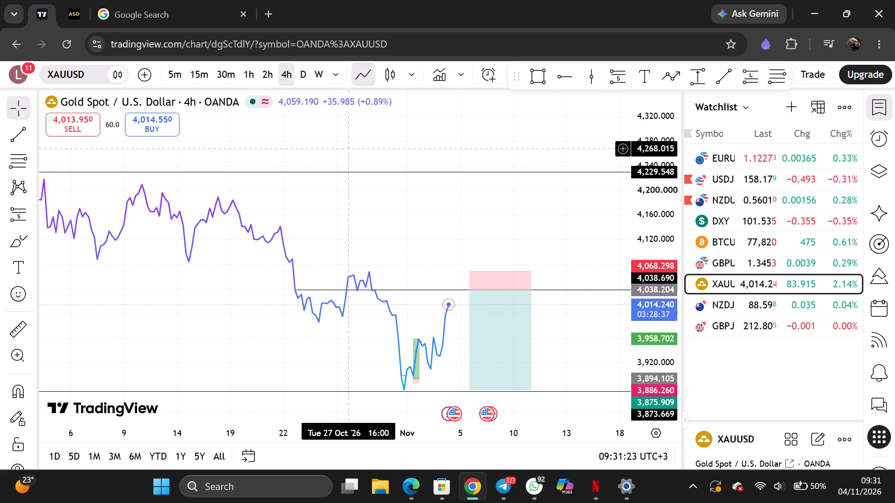
pyautogui.click(387, 79)
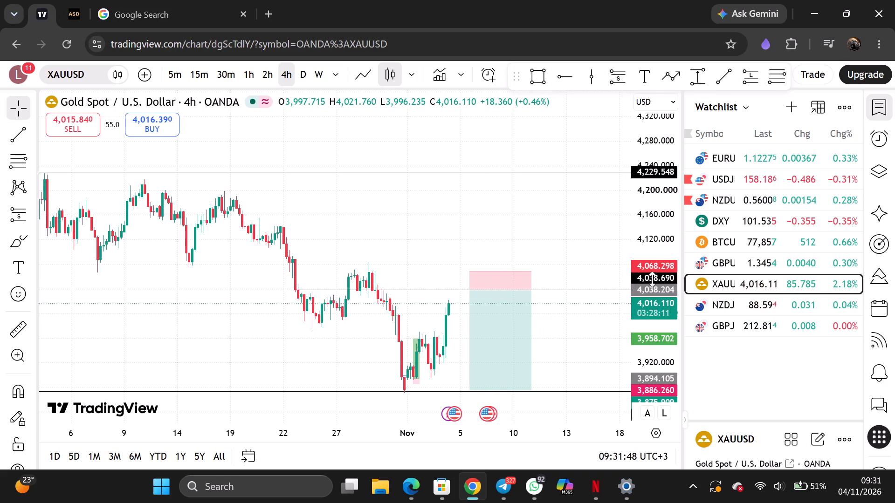
pyautogui.scroll(-4, 671, 272)
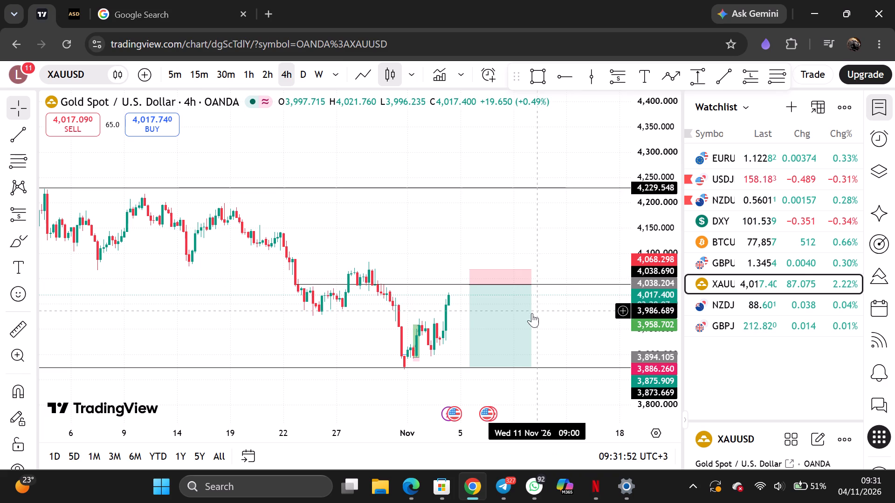
# Examine the gold short setup on the 4-hour and 2-hour timeframes.
pyautogui.scroll(3, 532, 313)
pyautogui.scroll(5, 645, 258)
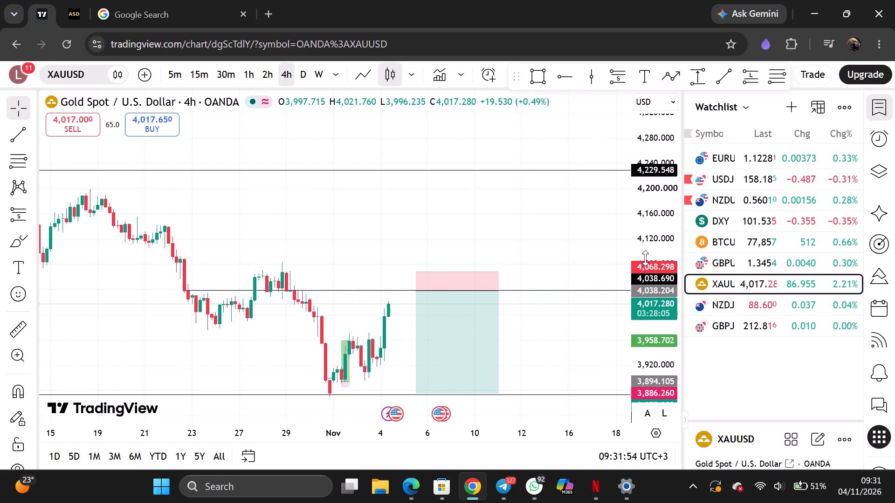
pyautogui.scroll(4, 645, 258)
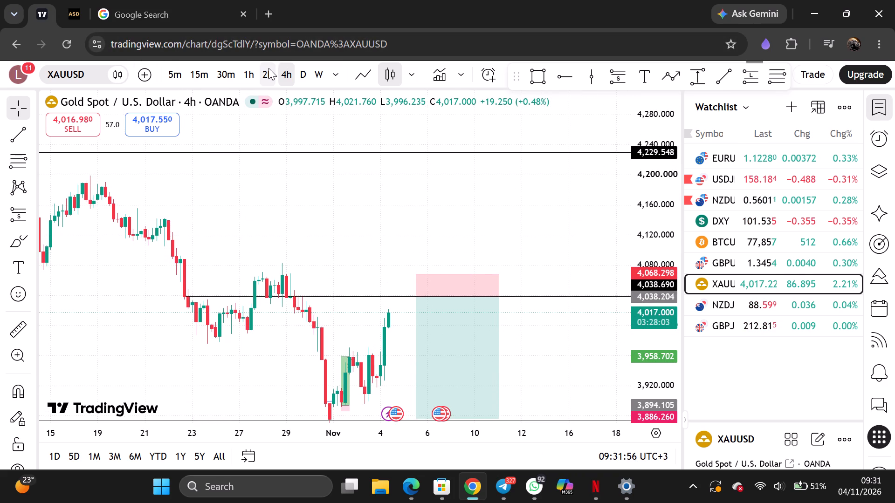
pyautogui.click(268, 69)
pyautogui.scroll(-2, 278, 153)
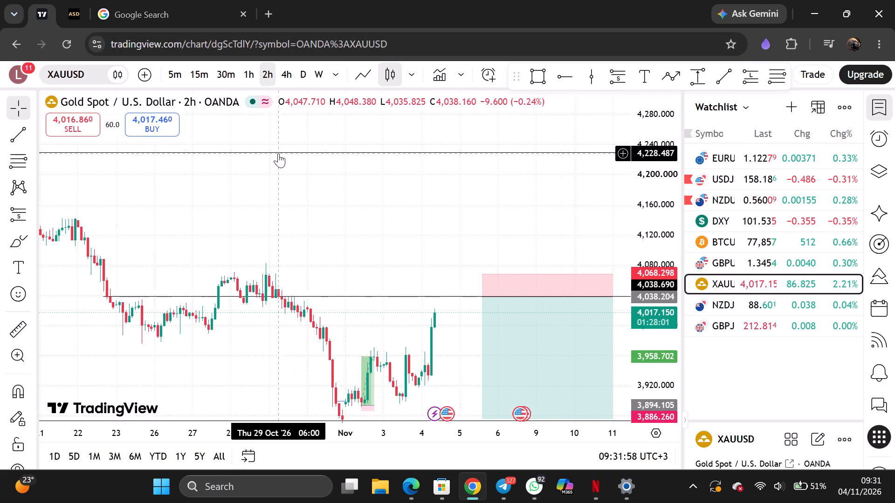
pyautogui.scroll(-1, 278, 153)
pyautogui.moveTo(468, 207); pyautogui.dragTo(427, 134)
pyautogui.click(427, 134)
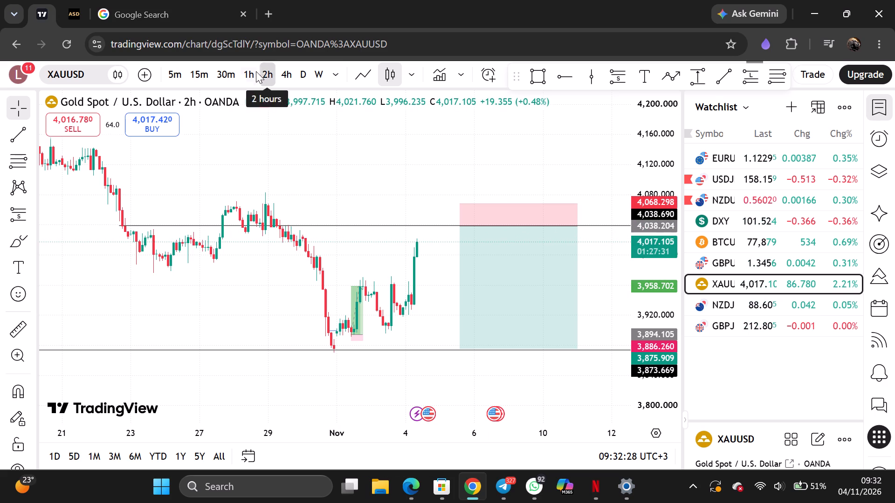
# On the 1-hour gold chart, move the short position's entry to 4,039.132 and shorten the position to end on about 6 November 2026.
pyautogui.click(242, 71)
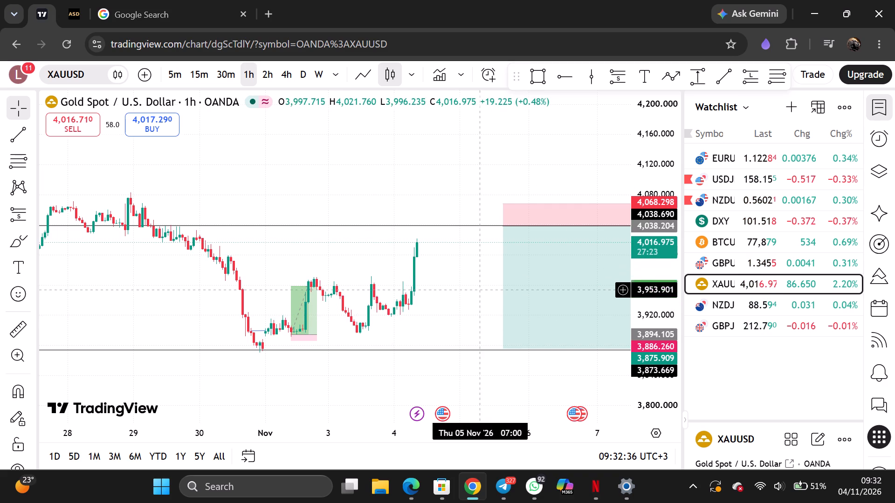
pyautogui.moveTo(542, 268); pyautogui.dragTo(496, 273)
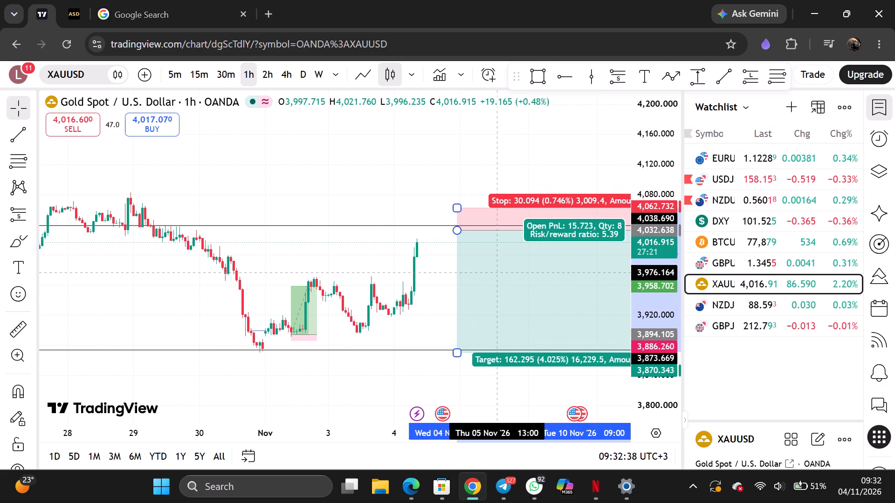
pyautogui.moveTo(496, 273); pyautogui.dragTo(486, 268)
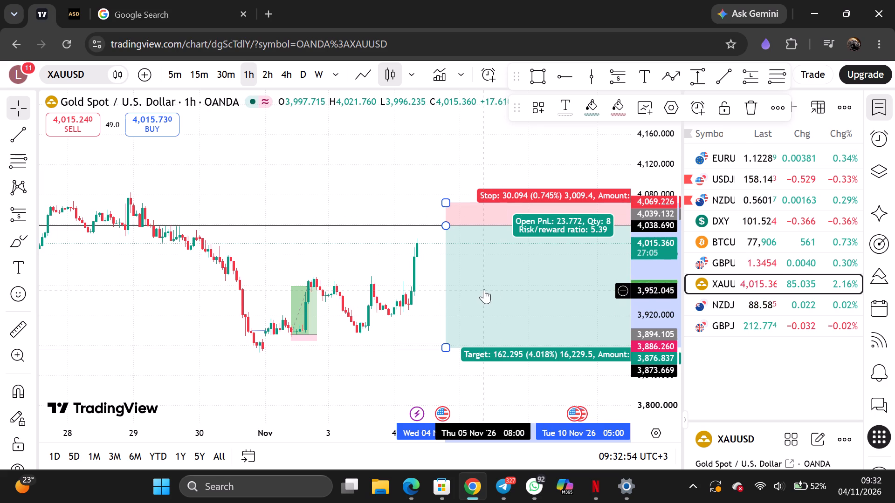
pyautogui.moveTo(363, 198); pyautogui.dragTo(242, 196)
pyautogui.moveTo(240, 196); pyautogui.dragTo(245, 192)
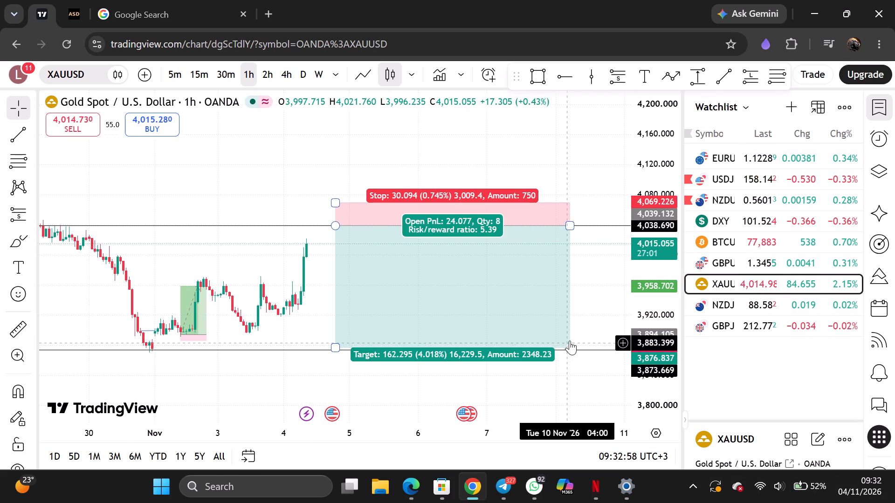
pyautogui.moveTo(569, 227); pyautogui.dragTo(570, 226)
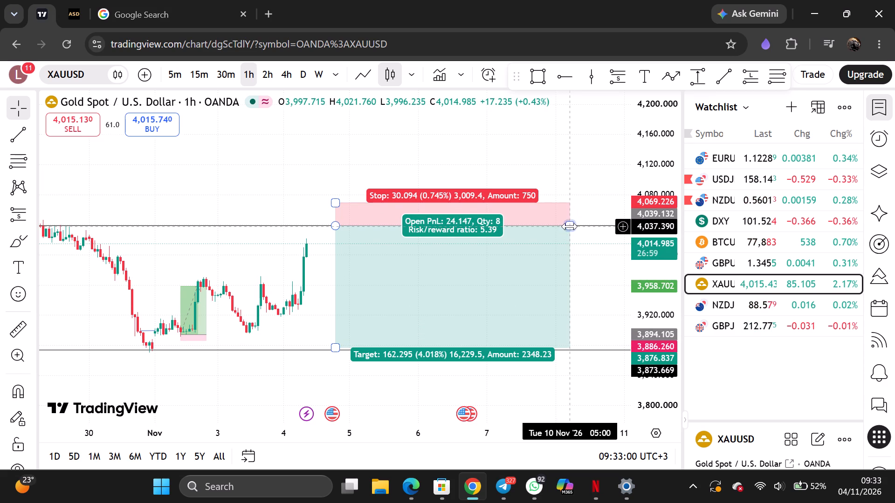
pyautogui.moveTo(570, 226); pyautogui.dragTo(469, 263)
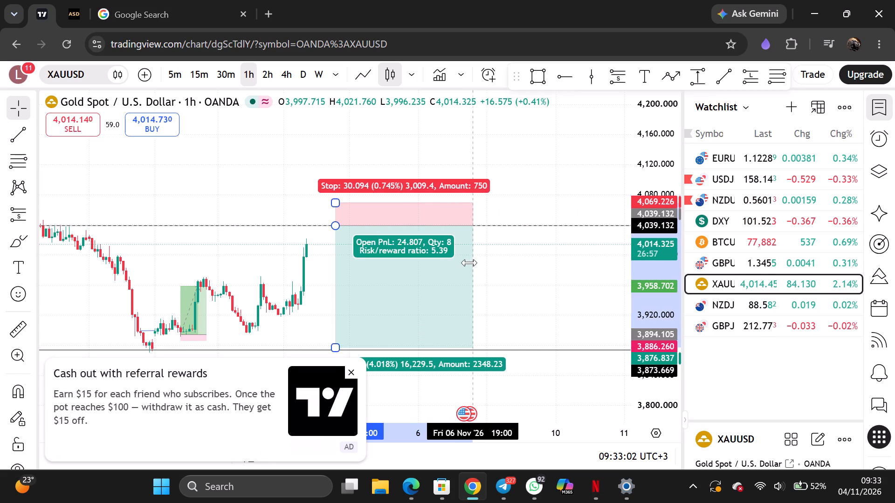
pyautogui.moveTo(469, 263); pyautogui.dragTo(444, 272)
pyautogui.click(527, 298)
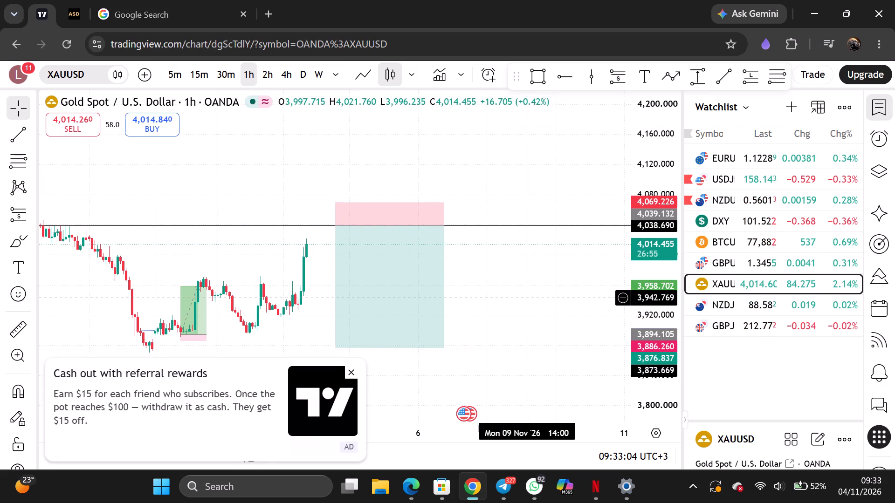
# Examine gold's 1-hour price action before the short position and dismiss the advertisements.
pyautogui.moveTo(263, 249); pyautogui.dragTo(324, 270)
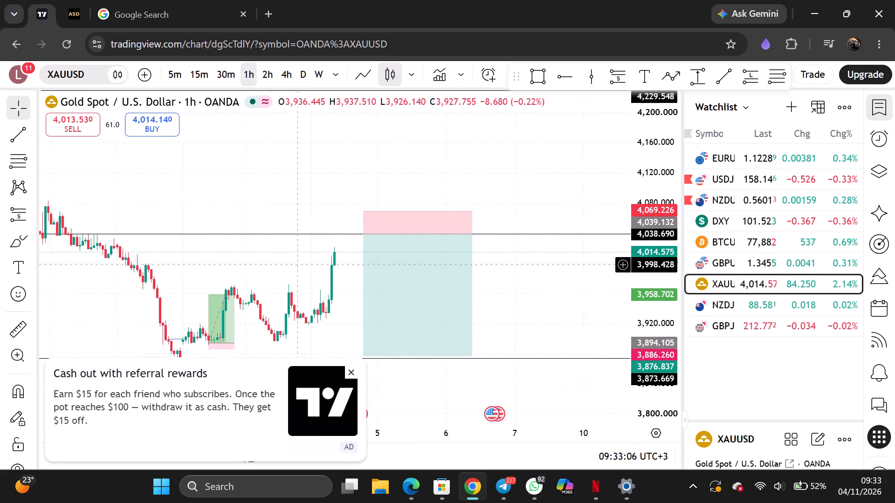
pyautogui.moveTo(324, 270); pyautogui.dragTo(398, 272)
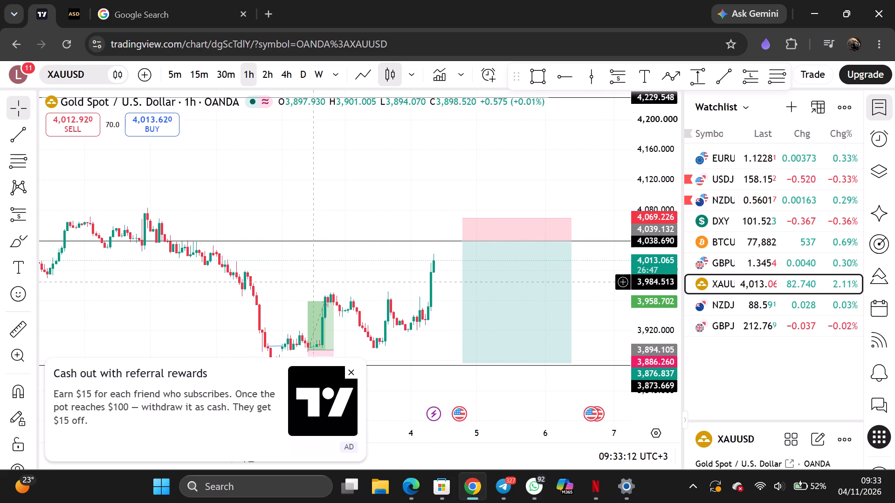
pyautogui.scroll(-2, 316, 280)
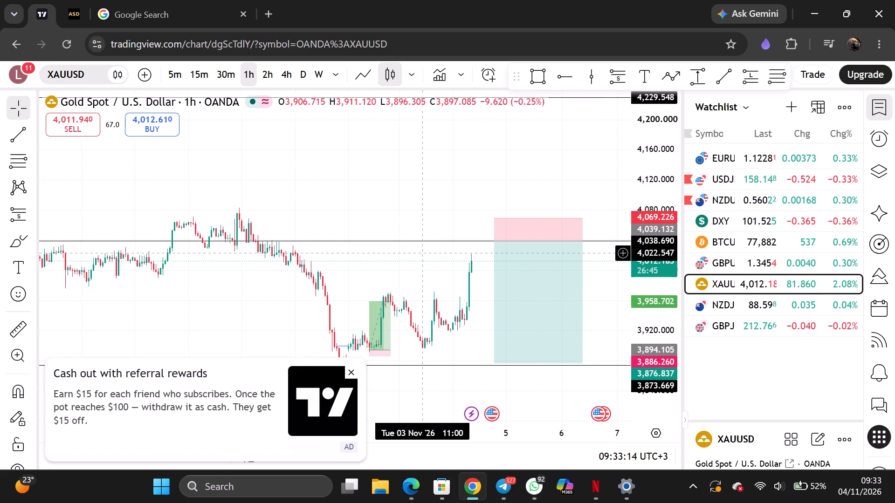
pyautogui.click(353, 372)
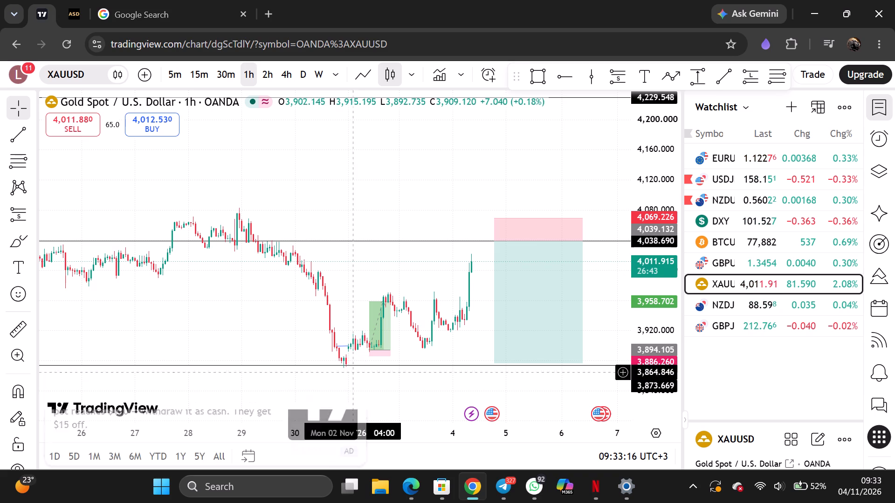
pyautogui.scroll(1, 401, 258)
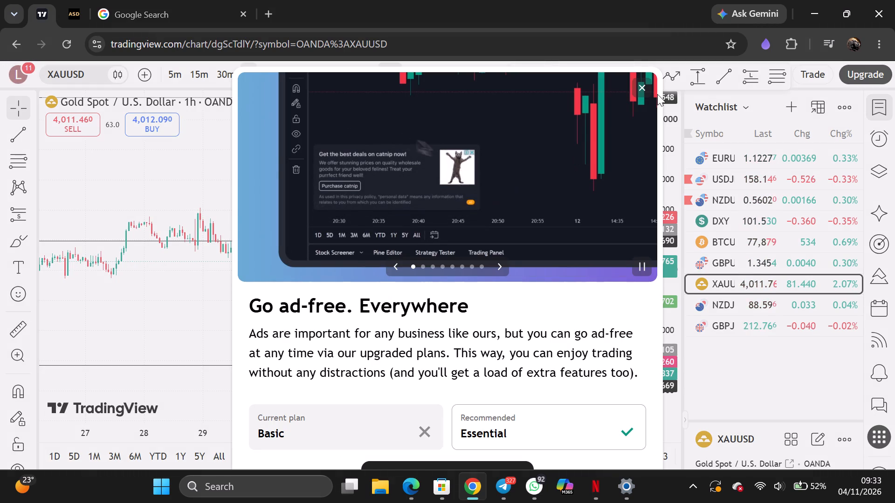
pyautogui.click(648, 92)
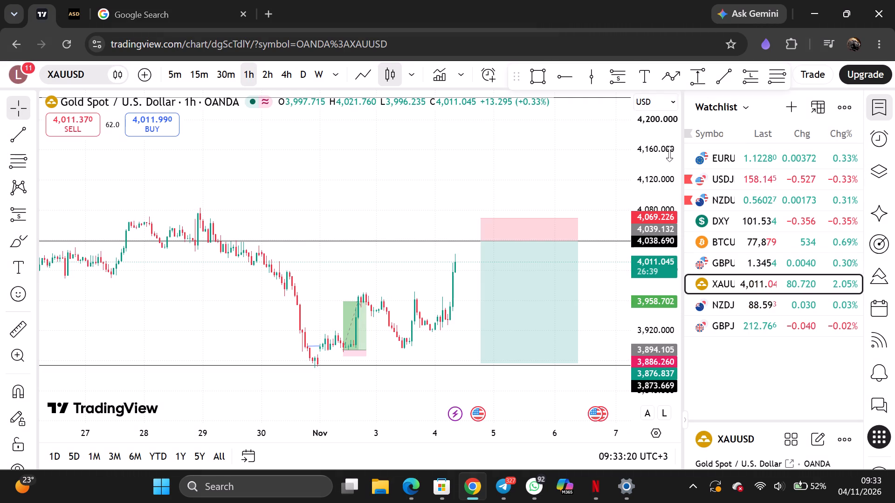
# Check the Bitcoin chart on the 1-hour timeframe.
pyautogui.click(721, 236)
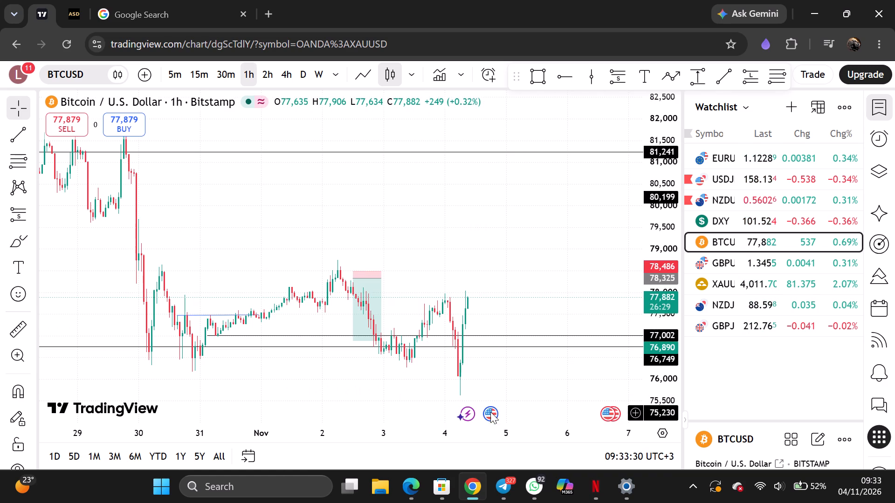
# Open the NZDUSD chart and delete its long position and all the remaining drawings.
pyautogui.click(725, 199)
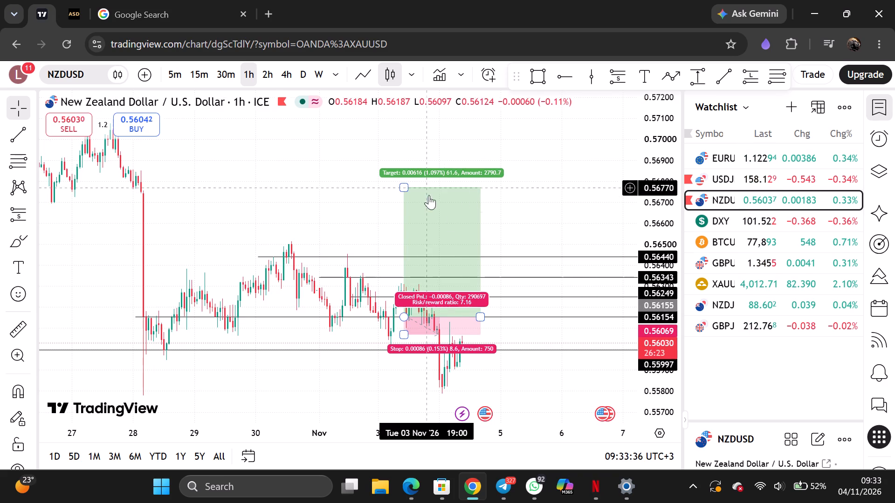
pyautogui.click(467, 235)
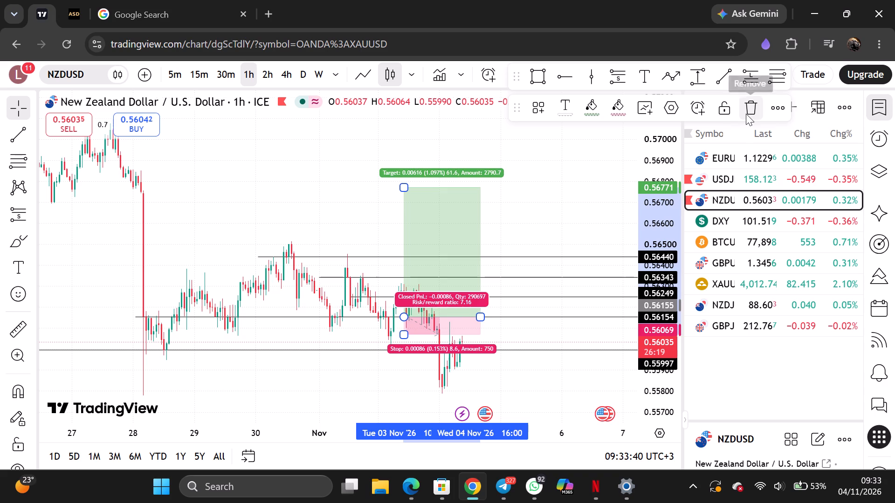
pyautogui.click(746, 114)
pyautogui.scroll(-2, 90, 251)
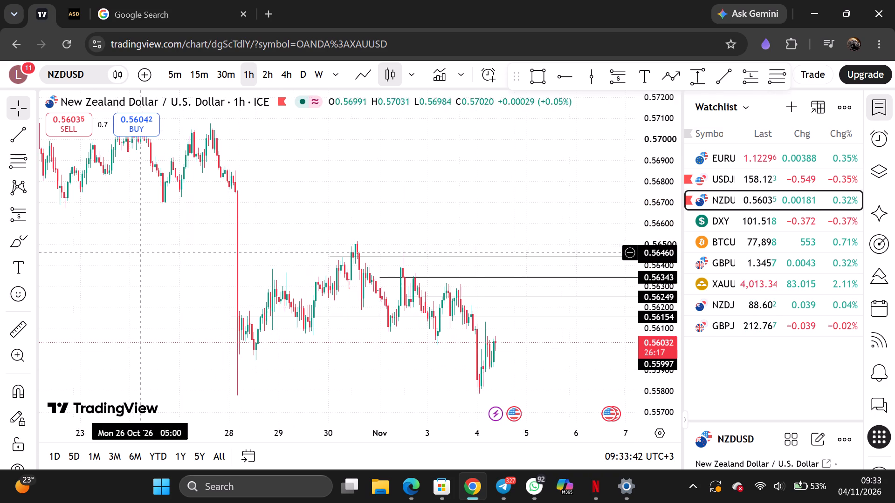
pyautogui.scroll(-5, 0, 399)
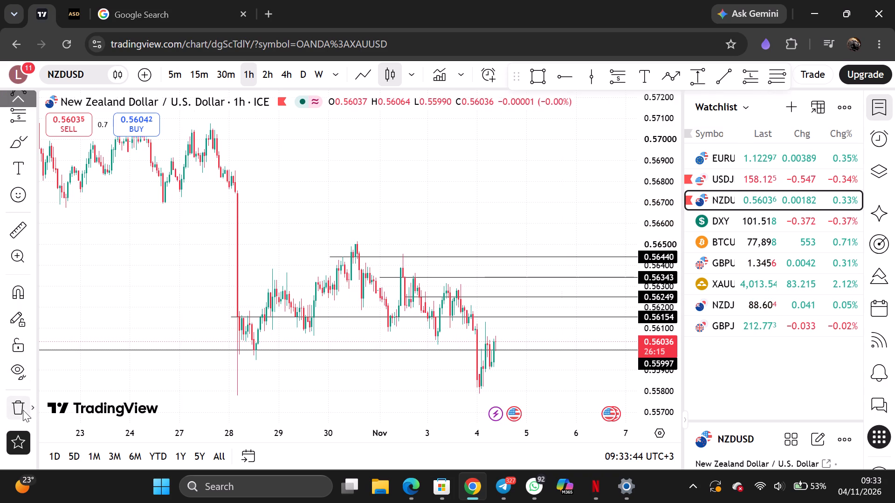
pyautogui.click(21, 409)
pyautogui.click(90, 379)
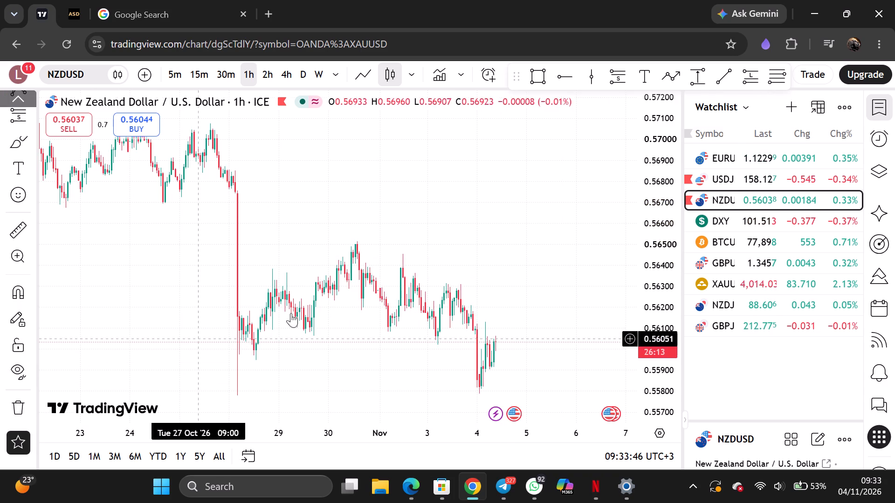
# Examine NZDUSD's 1-hour price action from late October to 4 November on the cleared chart.
pyautogui.scroll(2, 619, 224)
pyautogui.scroll(4, 664, 204)
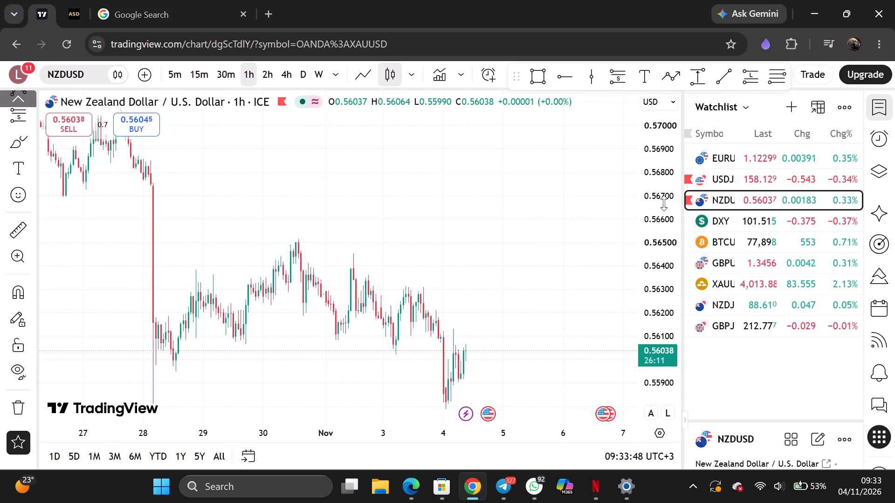
pyautogui.moveTo(583, 217); pyautogui.dragTo(587, 158)
pyautogui.click(579, 159)
pyautogui.scroll(1, 656, 188)
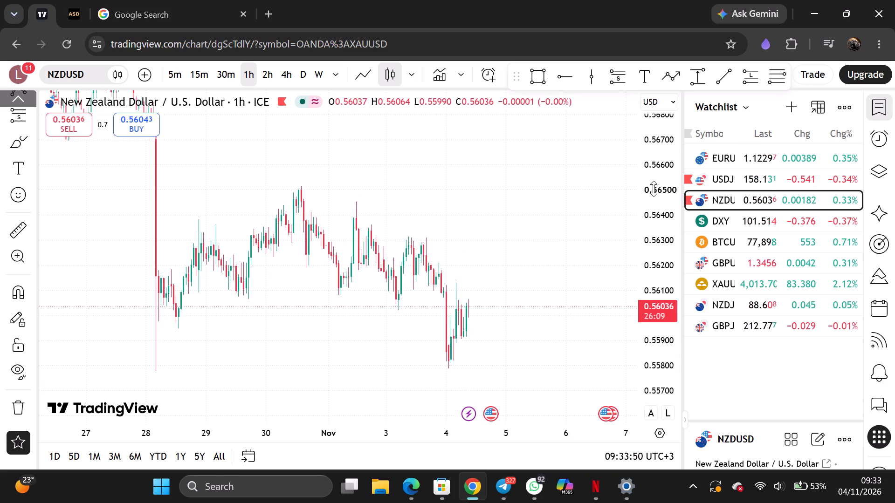
pyautogui.scroll(2, 581, 214)
pyautogui.scroll(-1, 561, 218)
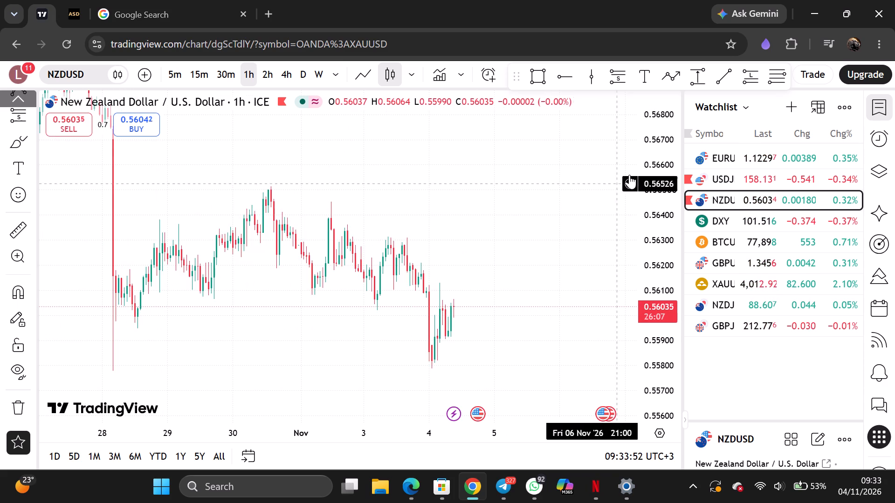
pyautogui.scroll(2, 587, 186)
pyautogui.scroll(1, 671, 181)
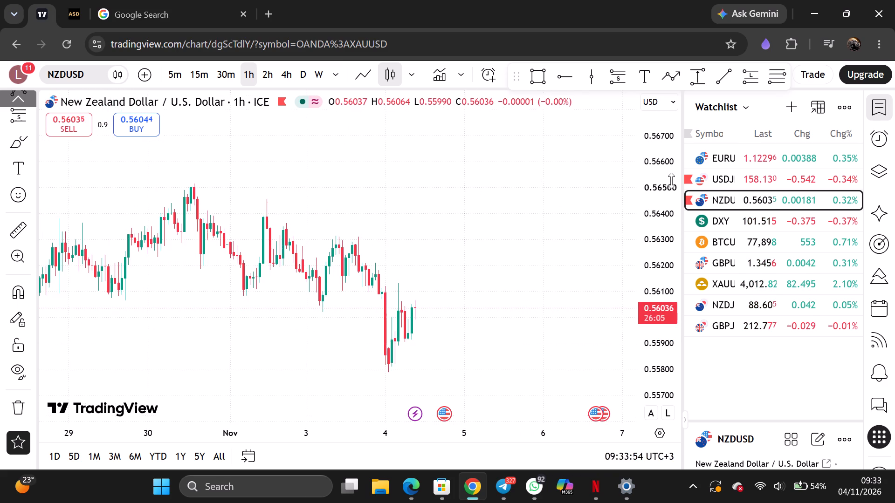
pyautogui.scroll(-3, 671, 181)
pyautogui.scroll(-2, 473, 224)
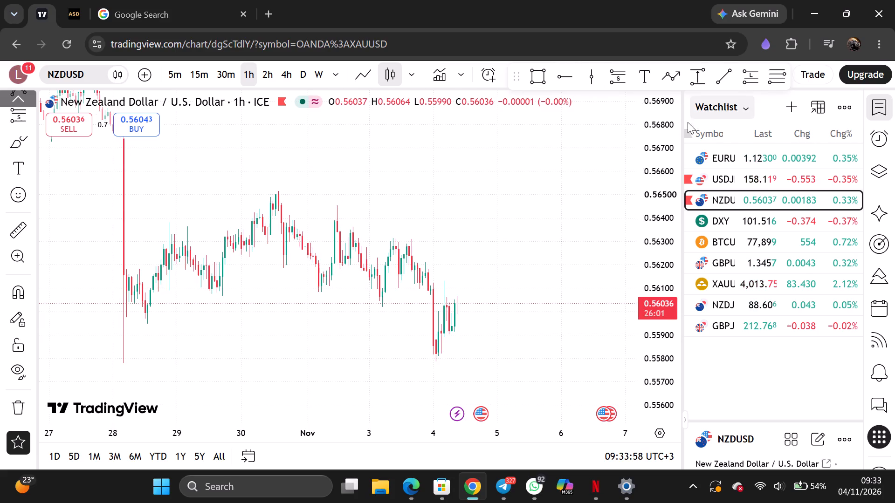
pyautogui.scroll(1, 573, 183)
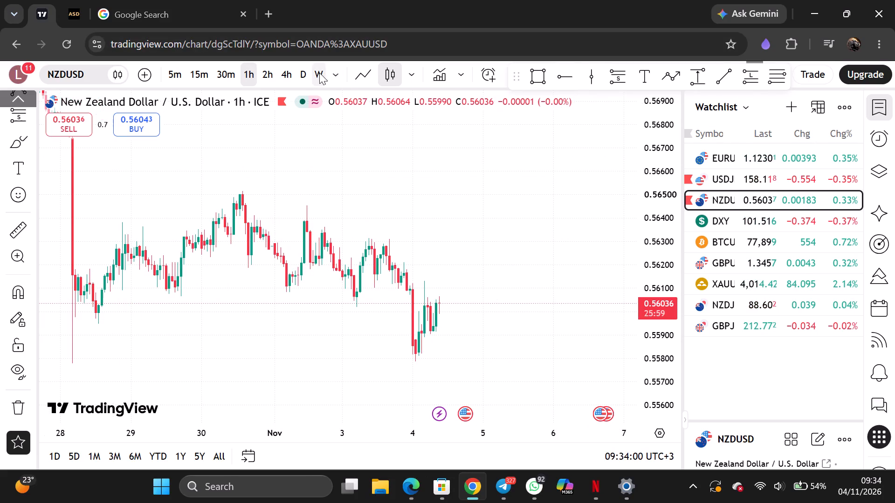
# Switch NZDUSD to the weekly timeframe and compress the price scale to show roughly 0.48 to 0.64.
pyautogui.click(319, 73)
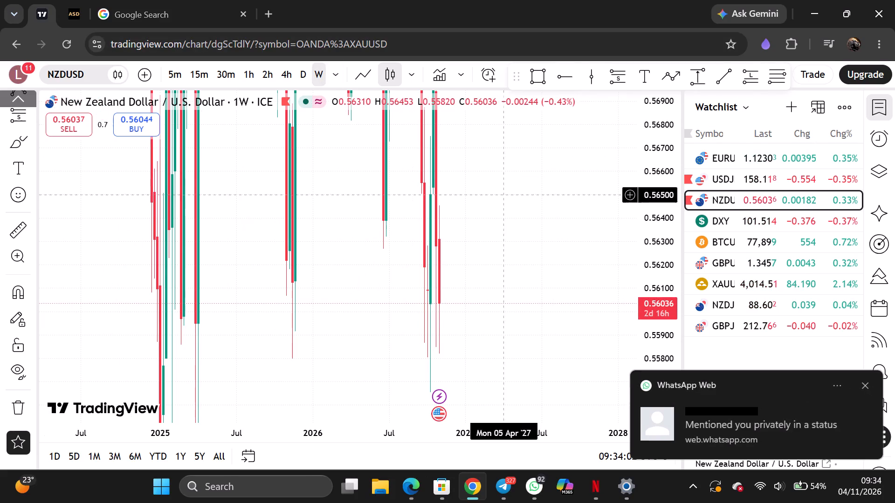
pyautogui.scroll(-14, 663, 167)
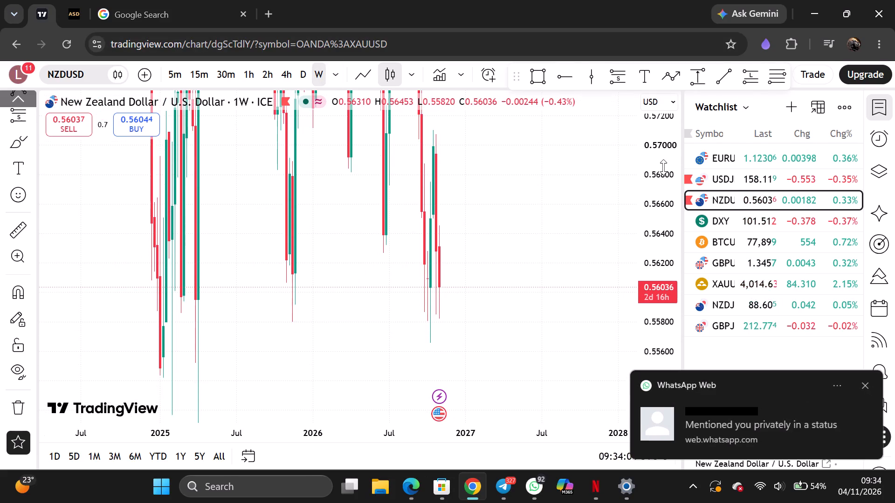
pyautogui.scroll(-20, 663, 167)
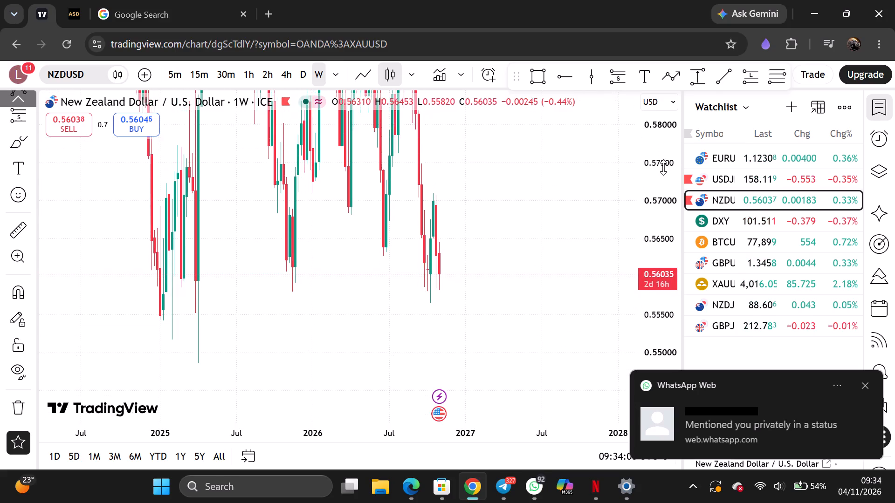
pyautogui.scroll(-15, 663, 167)
pyautogui.scroll(-12, 663, 167)
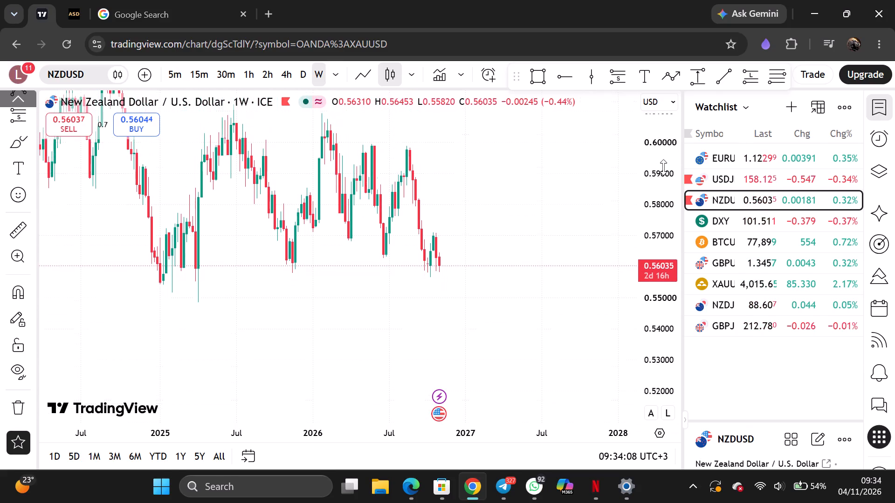
pyautogui.scroll(-15, 663, 167)
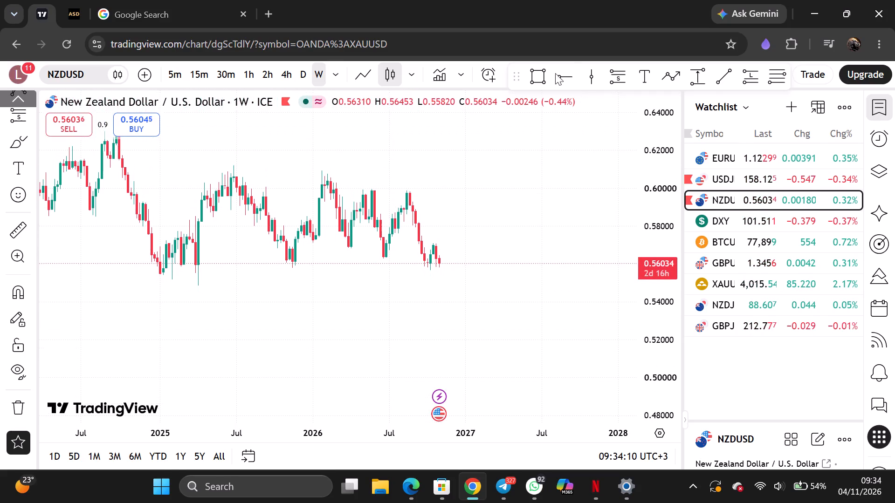
# Draw a horizontal ray along NZDUSD's weekly lows at about 0.5612, starting from October 2024.
pyautogui.click(560, 70)
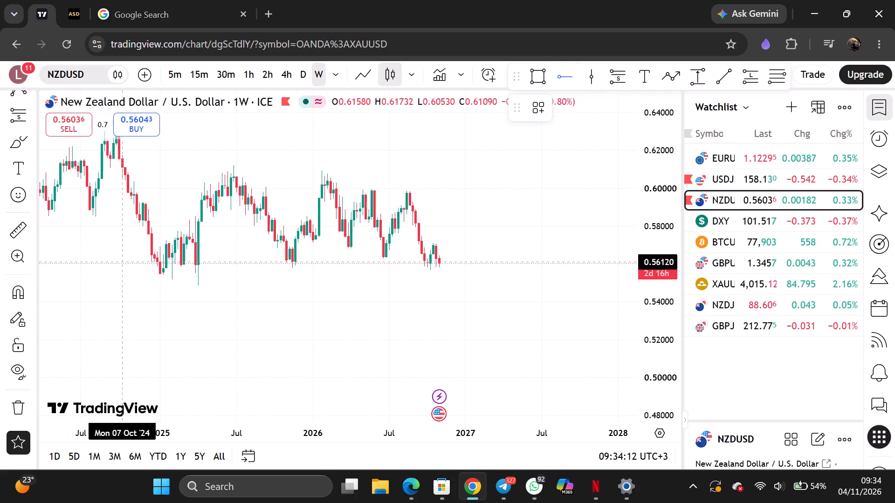
pyautogui.click(124, 262)
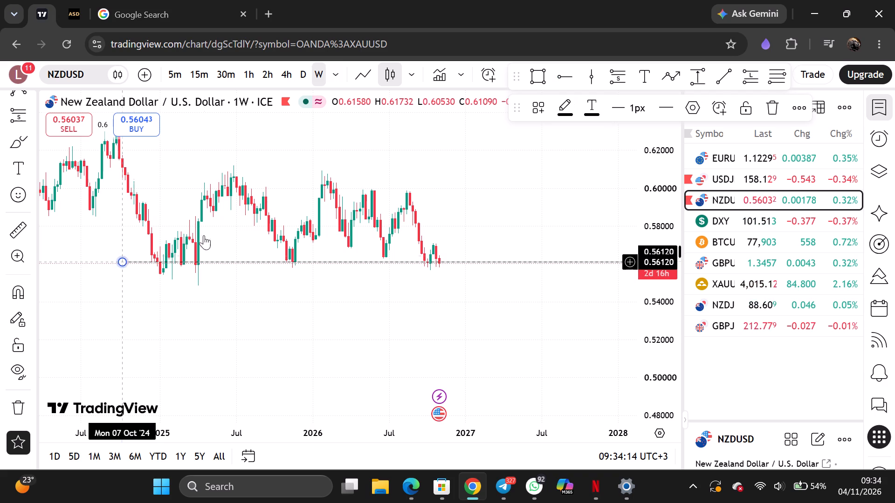
pyautogui.click(433, 206)
# Lower the support ray on the weekly lows to about 0.5597.
pyautogui.scroll(1, 637, 220)
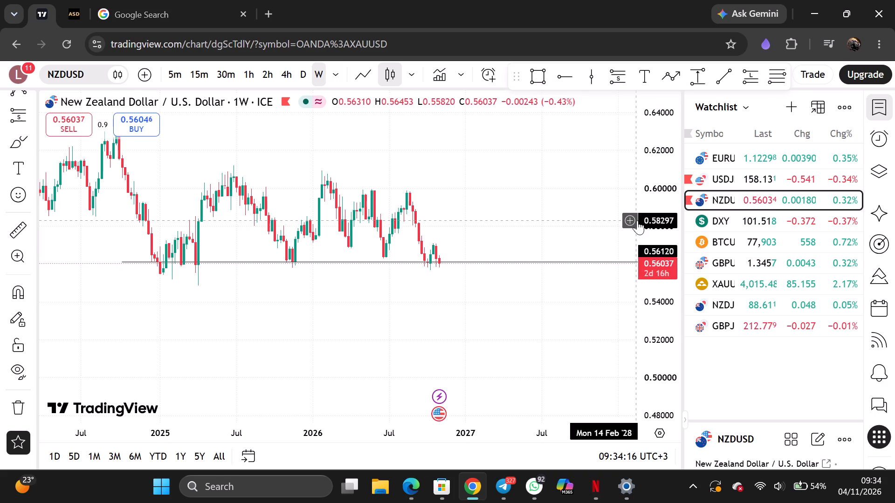
pyautogui.scroll(2, 637, 220)
pyautogui.moveTo(470, 213); pyautogui.dragTo(582, 145)
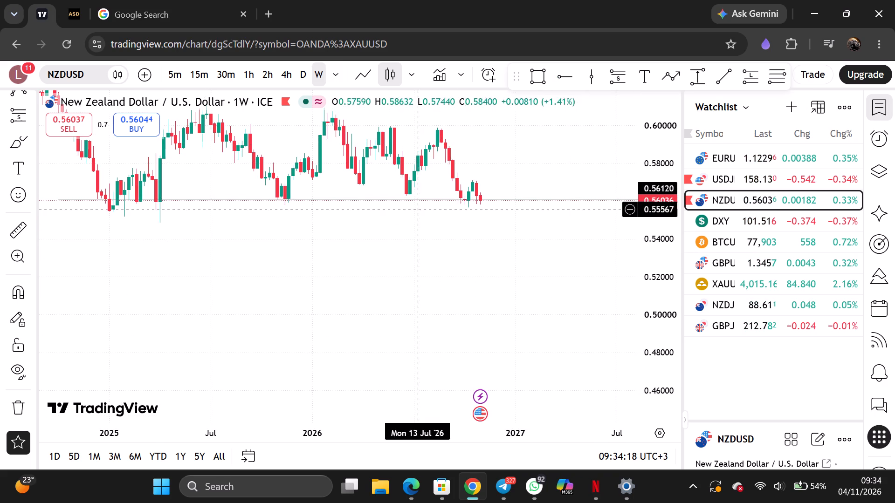
pyautogui.click(386, 199)
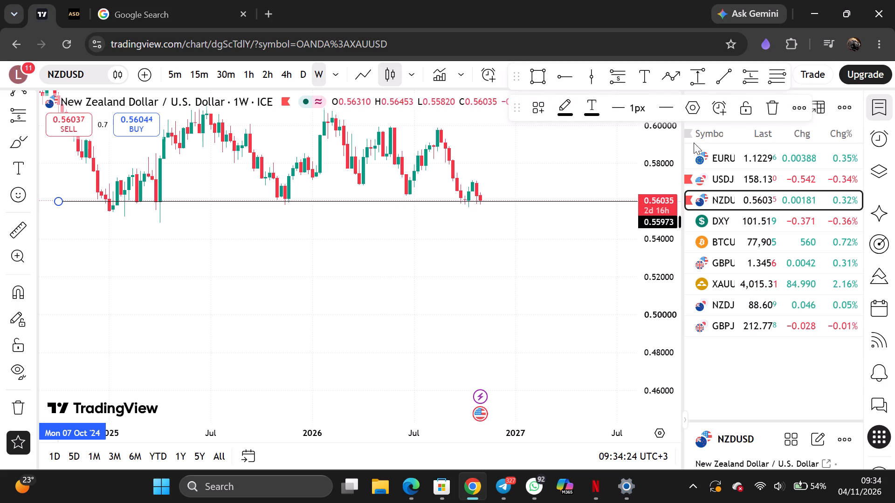
# Draw a second horizontal ray along NZDUSD's weekly highs at about 0.6059, starting from November 2024.
pyautogui.moveTo(618, 169); pyautogui.dragTo(605, 218)
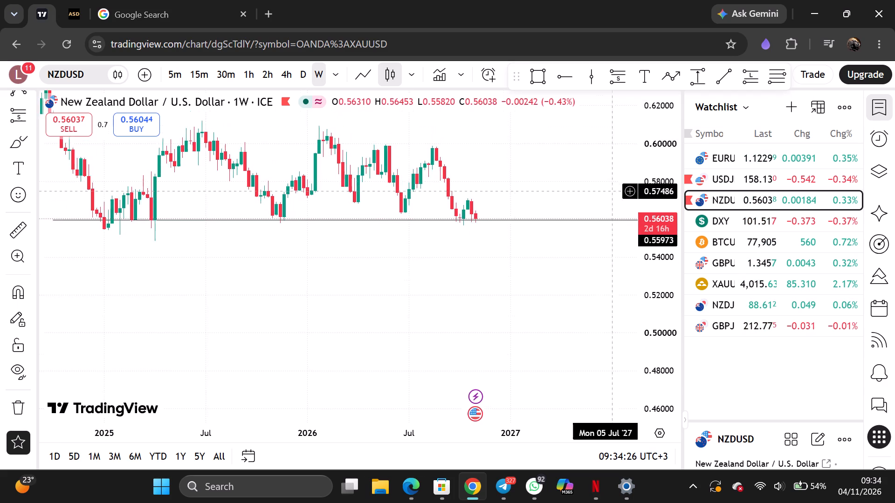
pyautogui.moveTo(605, 218); pyautogui.dragTo(611, 258)
pyautogui.moveTo(575, 169); pyautogui.dragTo(590, 208)
pyautogui.click(568, 71)
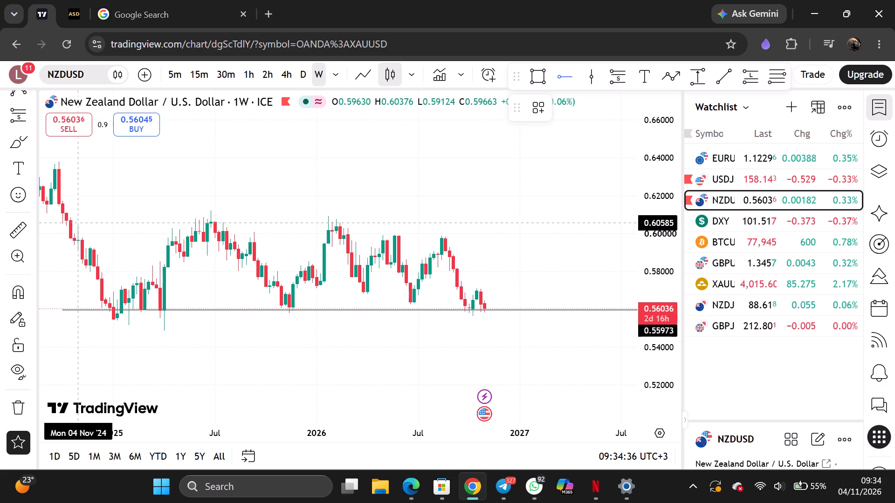
pyautogui.click(80, 223)
pyautogui.click(498, 168)
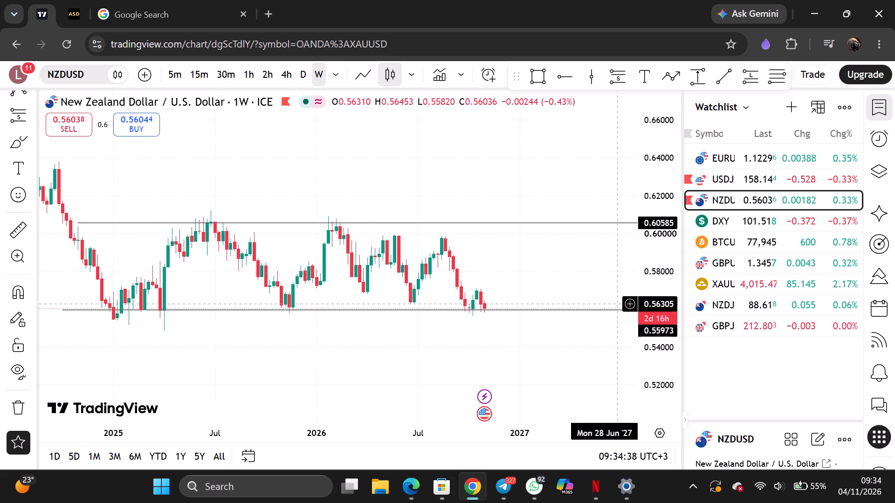
# Switch NZDUSD to the monthly timeframe and examine how past candles react at the two marked levels.
pyautogui.scroll(1, 509, 291)
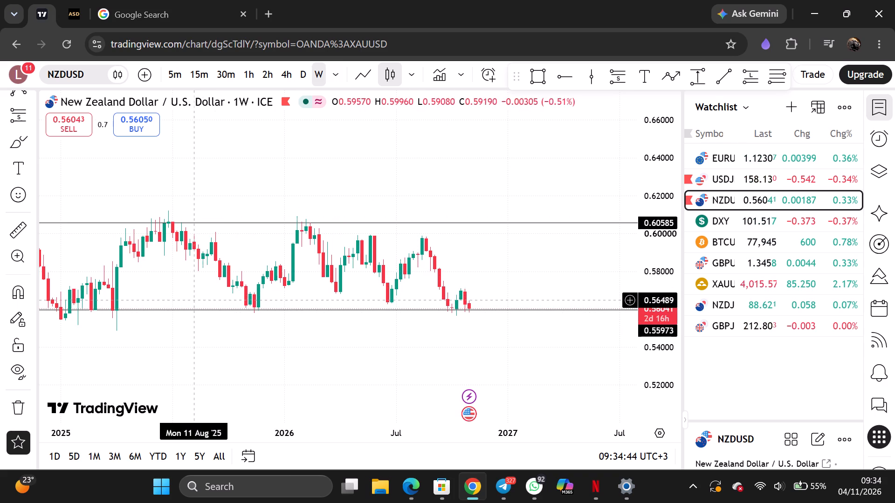
pyautogui.scroll(-3, 193, 297)
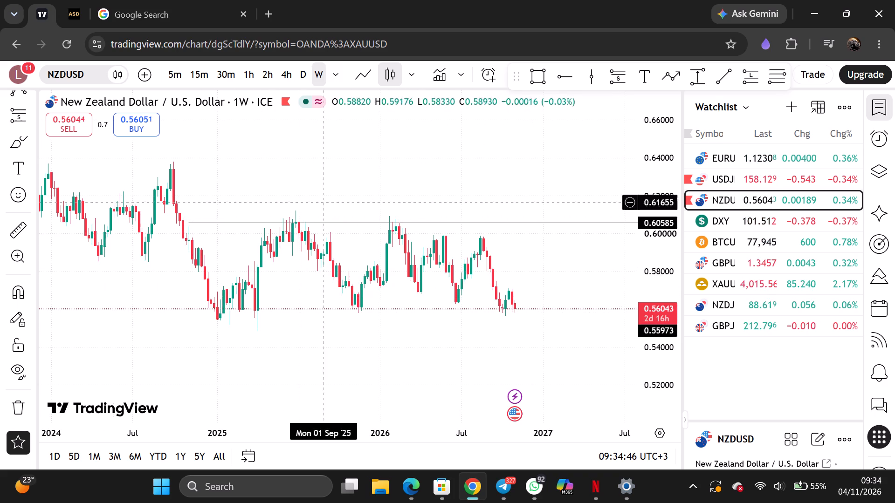
pyautogui.click(342, 81)
pyautogui.scroll(-3, 378, 273)
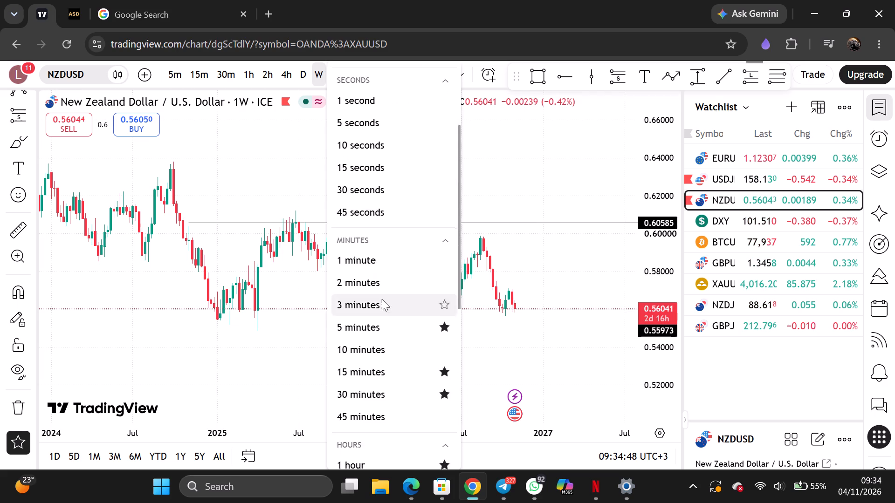
pyautogui.scroll(-4, 382, 299)
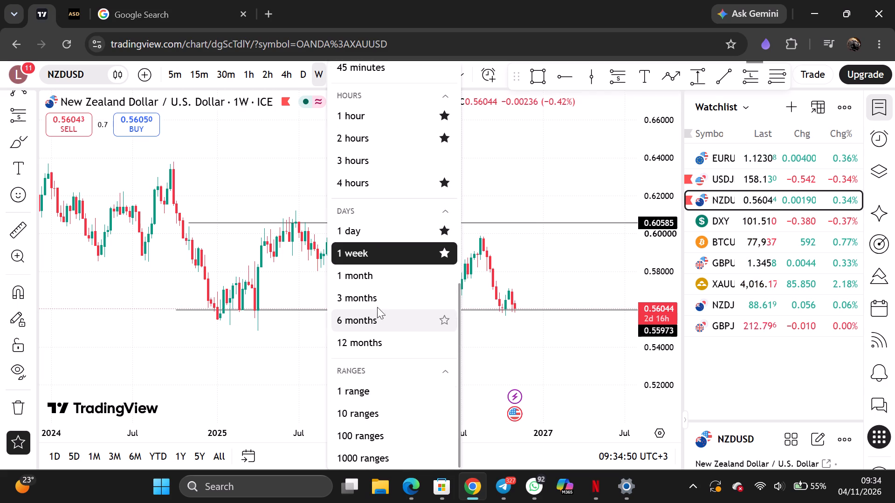
pyautogui.click(361, 274)
pyautogui.scroll(3, 411, 272)
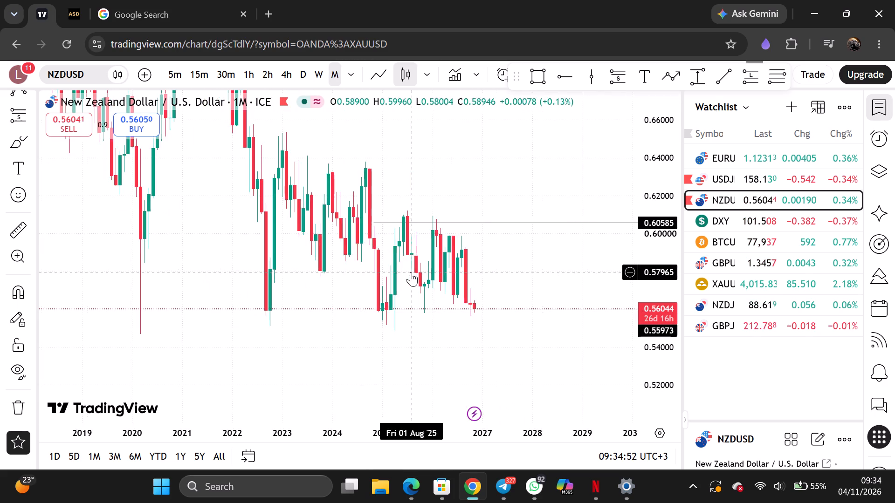
pyautogui.scroll(4, 411, 272)
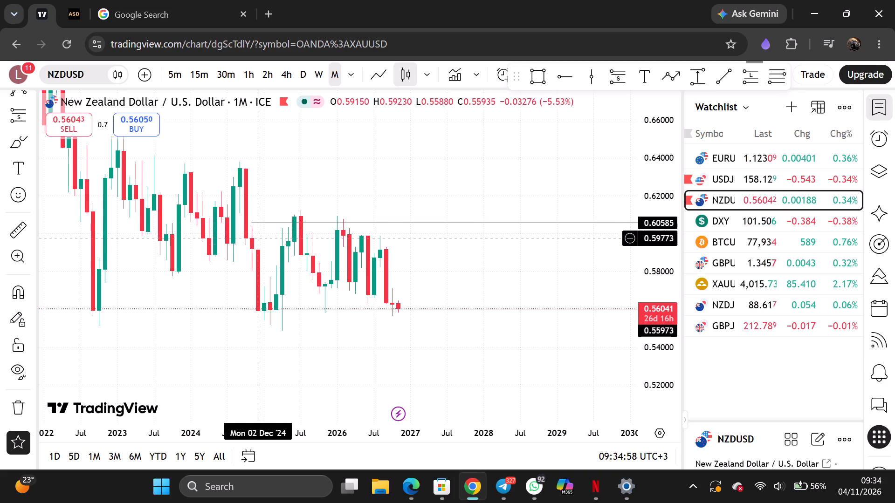
pyautogui.scroll(2, 263, 260)
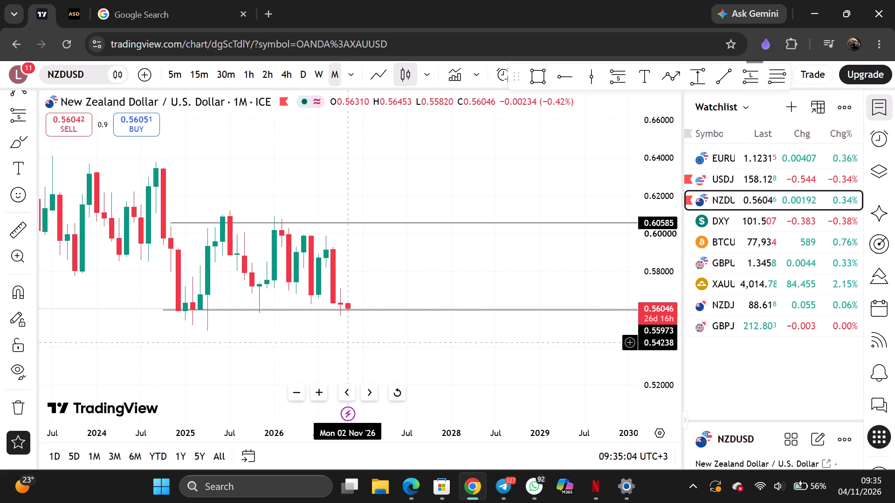
pyautogui.scroll(-5, 338, 347)
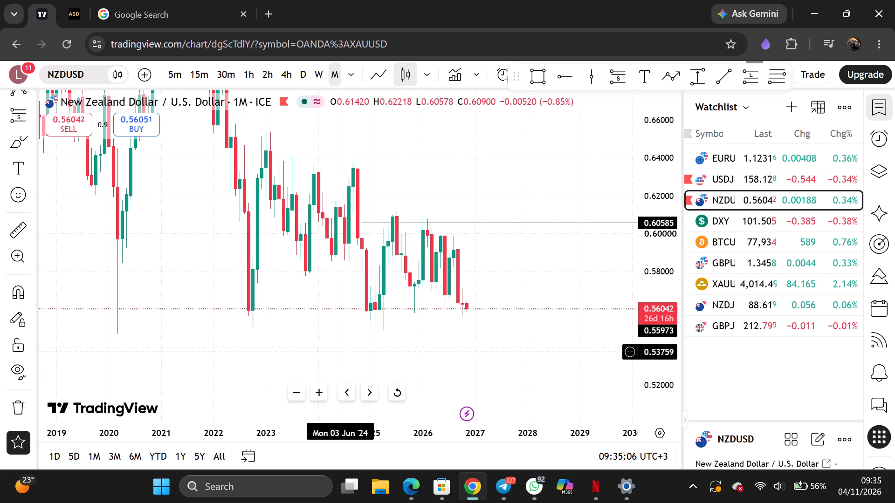
pyautogui.scroll(2, 395, 313)
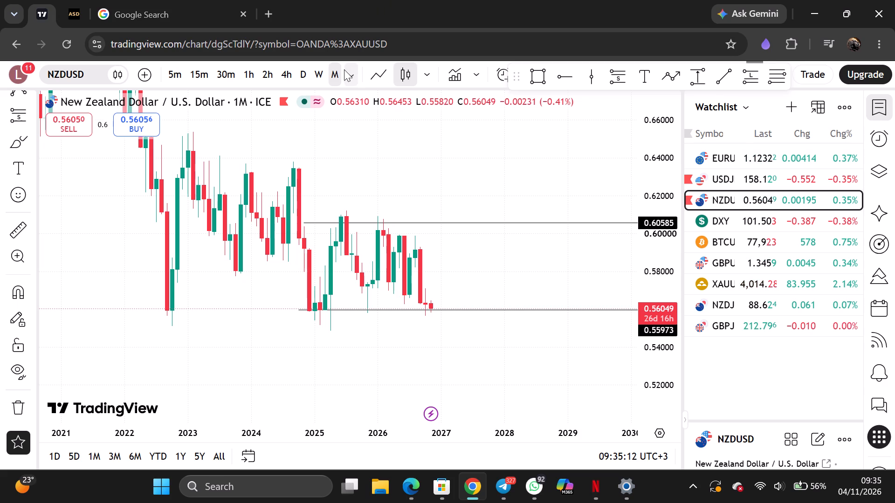
# Switch NZDUSD to the daily timeframe and examine price swings between the support and resistance rays.
pyautogui.click(322, 71)
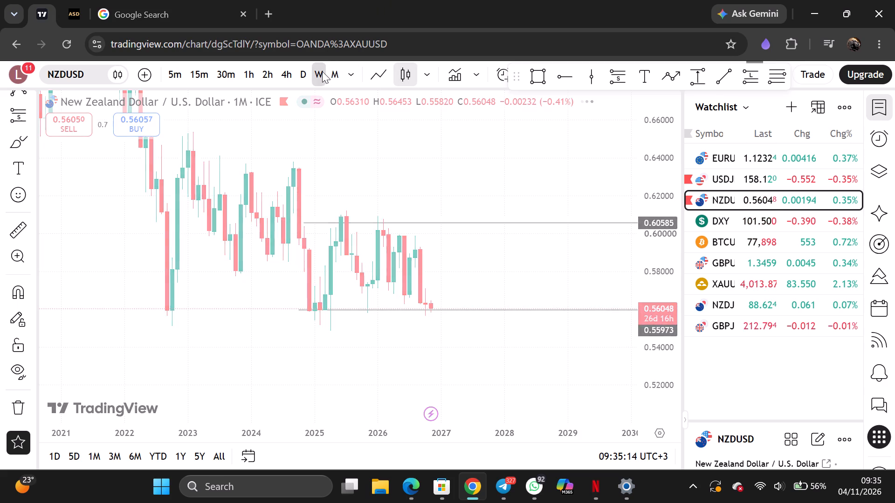
pyautogui.click(304, 68)
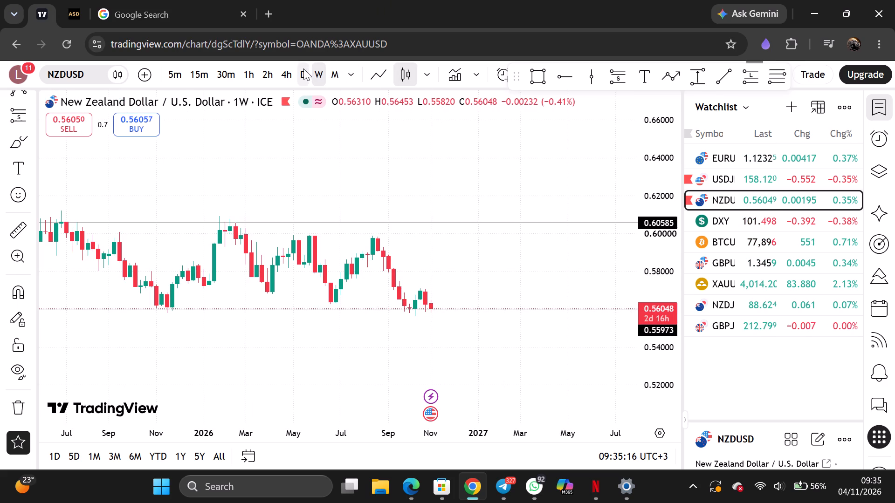
pyautogui.scroll(-7, 283, 91)
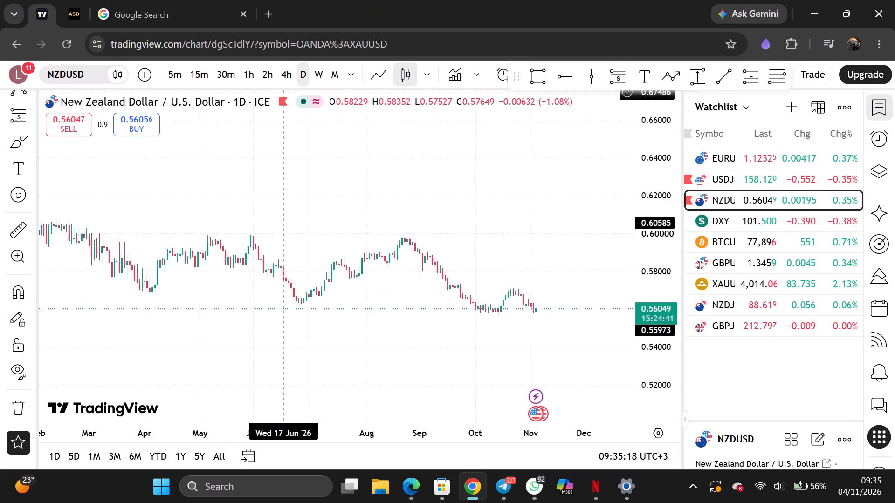
pyautogui.scroll(-2, 283, 92)
pyautogui.scroll(-3, 420, 153)
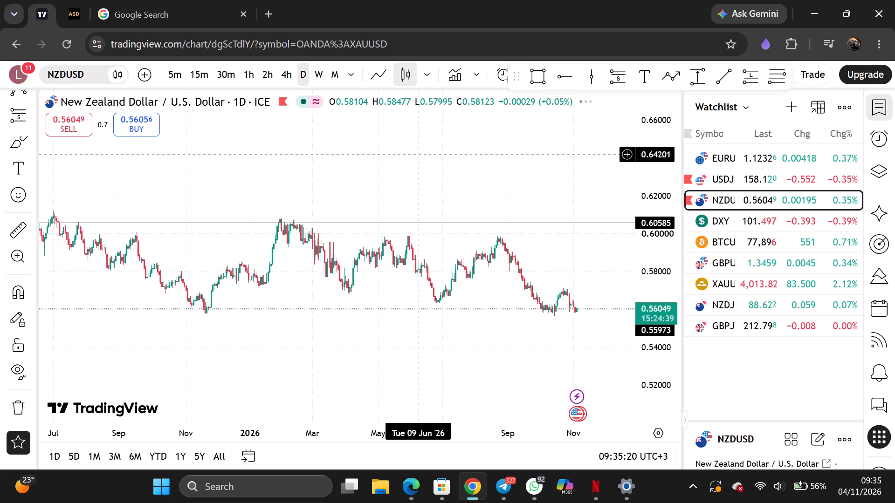
pyautogui.scroll(-1, 419, 154)
pyautogui.scroll(2, 384, 191)
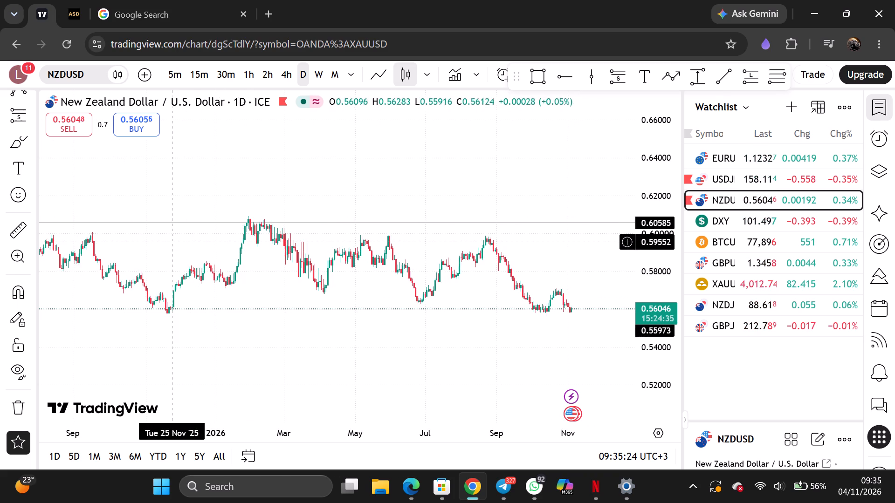
pyautogui.scroll(-6, 171, 242)
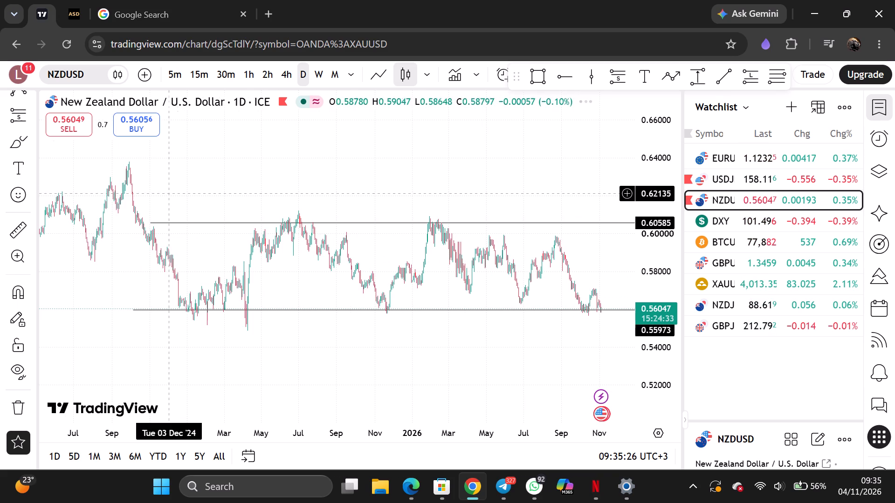
pyautogui.scroll(3, 367, 319)
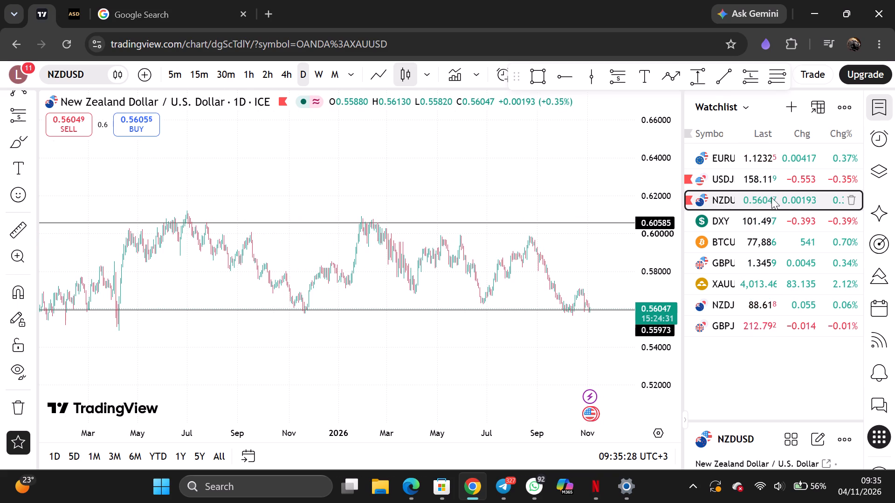
pyautogui.scroll(8, 668, 213)
pyautogui.scroll(3, 613, 259)
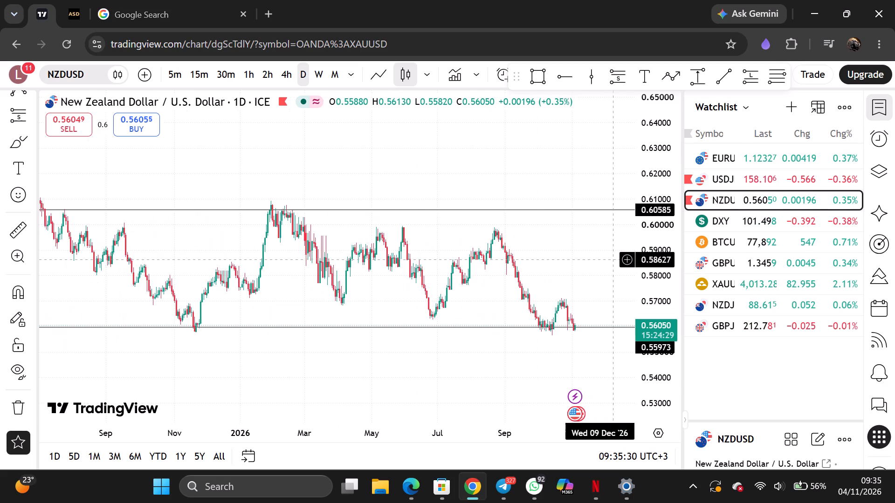
pyautogui.scroll(3, 613, 259)
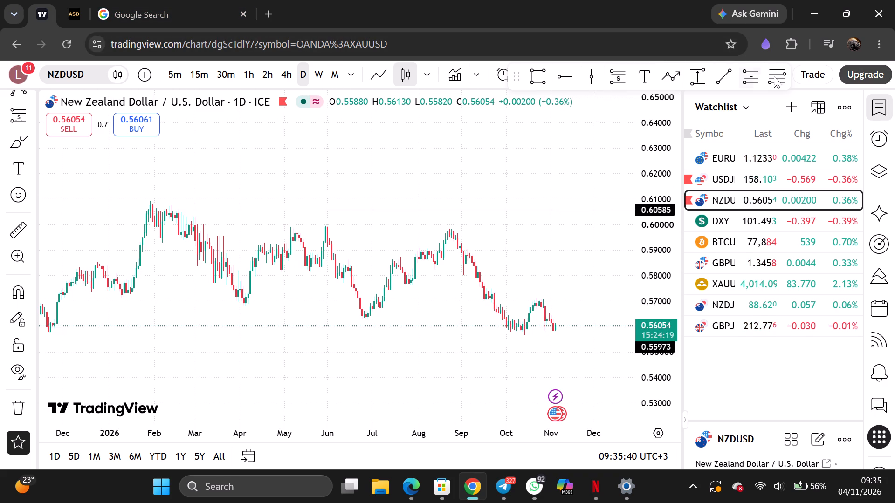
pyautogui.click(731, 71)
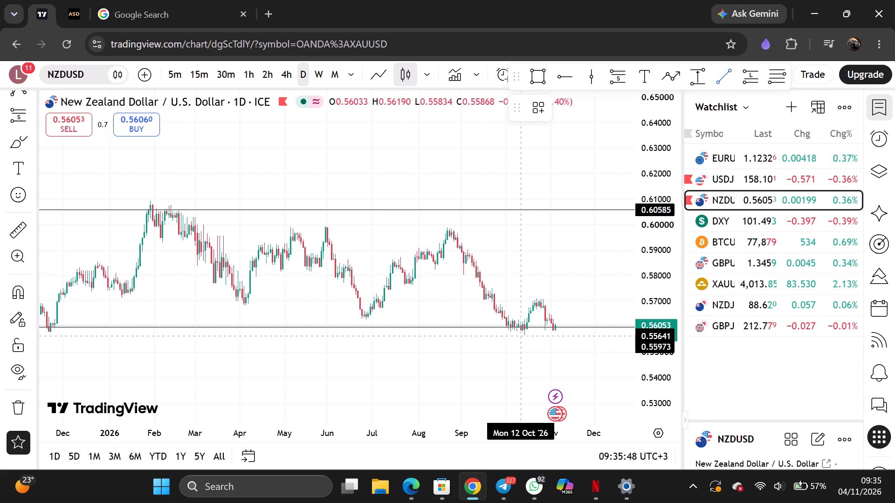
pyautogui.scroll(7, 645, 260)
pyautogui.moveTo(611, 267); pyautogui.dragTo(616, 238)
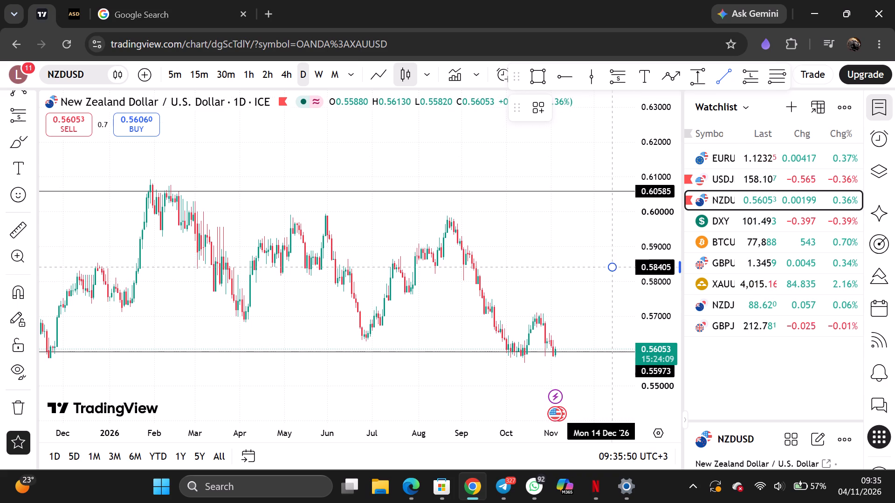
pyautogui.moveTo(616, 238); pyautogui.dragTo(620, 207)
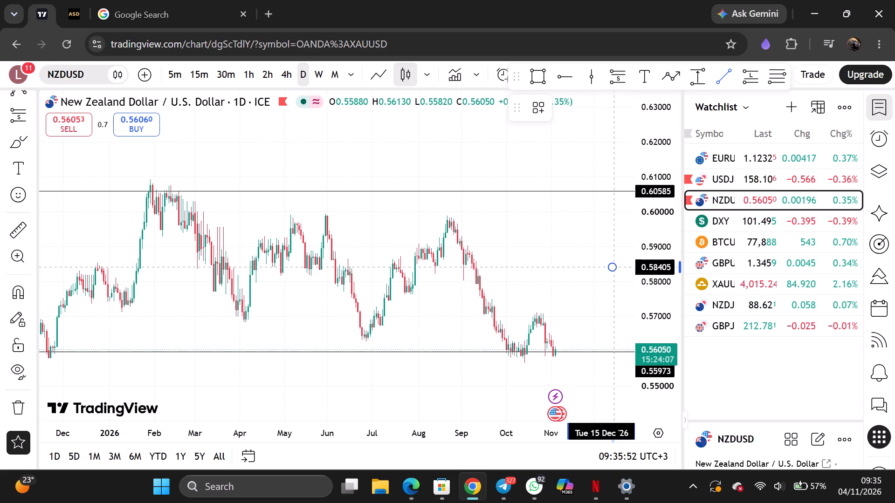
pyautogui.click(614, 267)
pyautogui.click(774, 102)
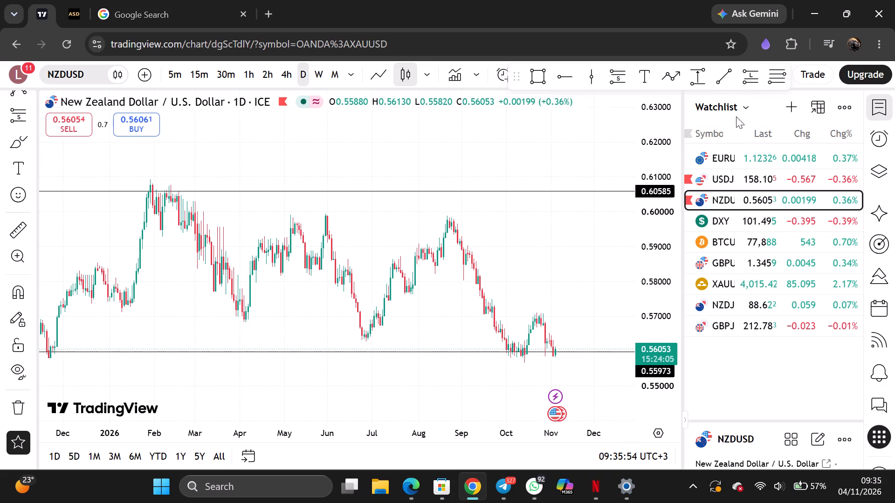
# Draw a flat trend line just below the October daily lows at about 0.5569, from 9 October to 27 November 2026.
pyautogui.scroll(4, 497, 246)
pyautogui.moveTo(501, 235); pyautogui.dragTo(504, 149)
pyautogui.click(500, 152)
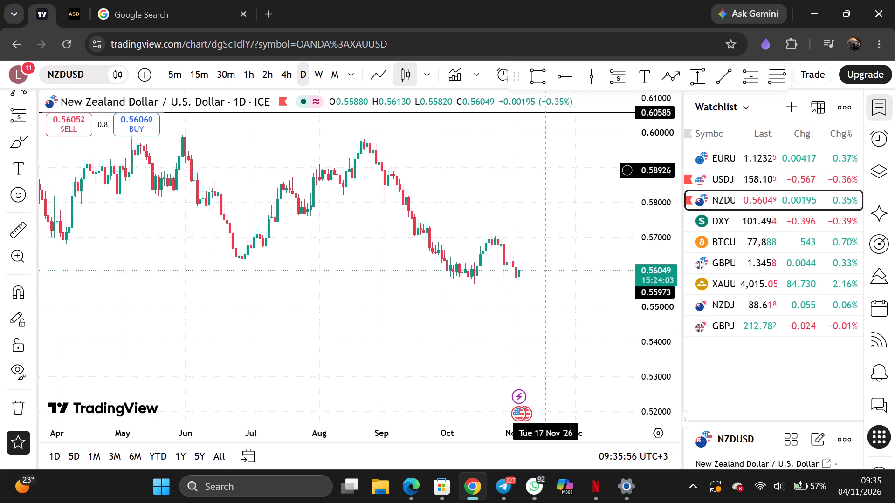
pyautogui.scroll(14, 641, 144)
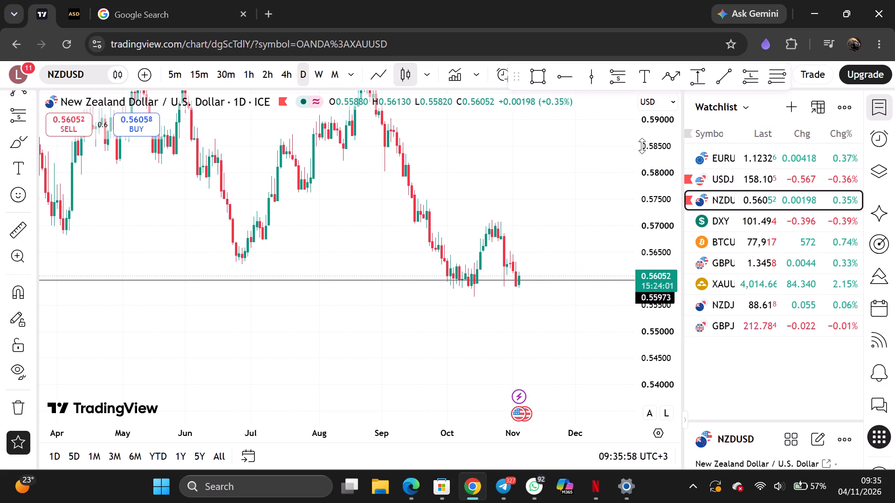
pyautogui.click(725, 79)
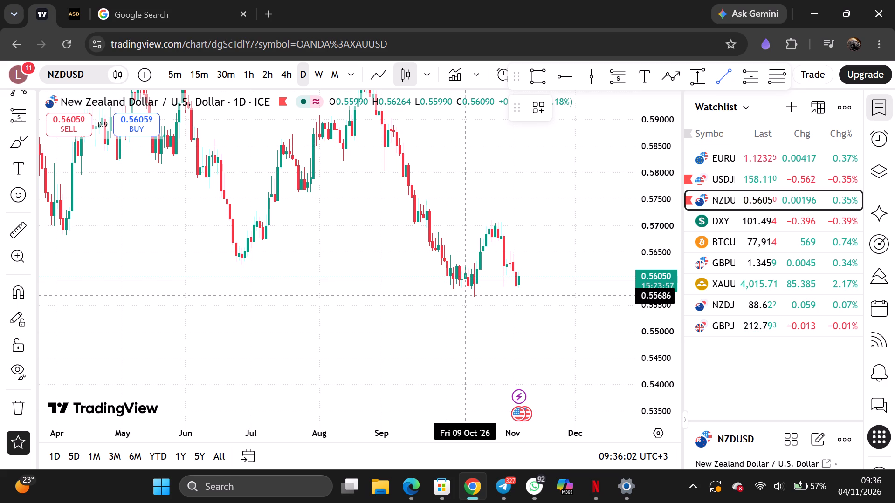
pyautogui.keyDown('shift'); pyautogui.click(467, 295); pyautogui.keyUp('shift')
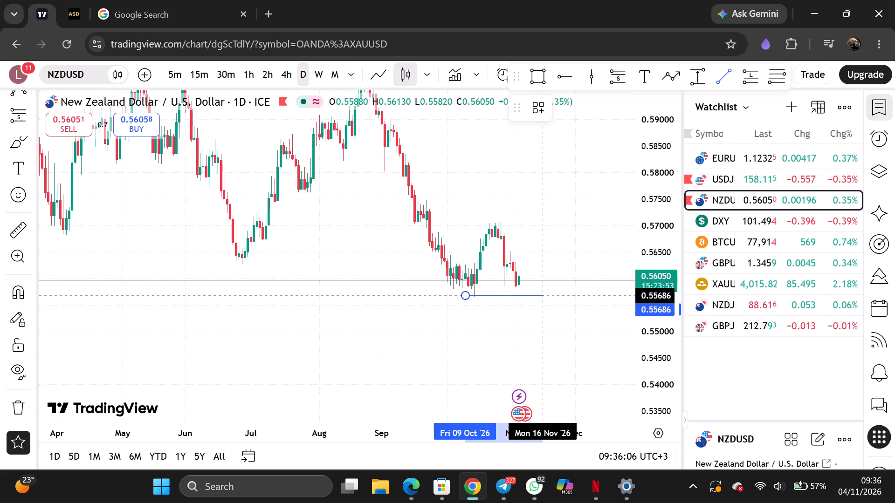
pyautogui.keyDown('shift'); pyautogui.click(571, 292); pyautogui.keyUp('shift')
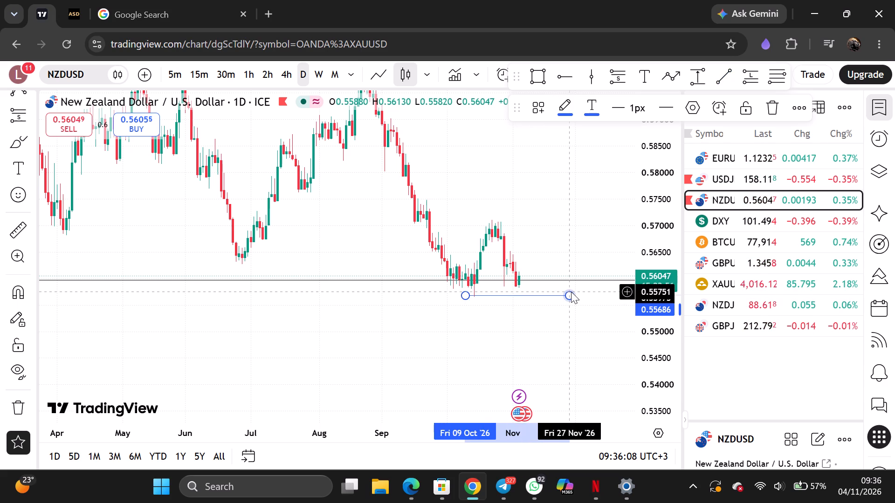
# Switch NZDUSD to the 4-hour timeframe and examine the candles around the support ray and the October low line.
pyautogui.keyDown('shift'); pyautogui.click(571, 292); pyautogui.keyUp('shift')
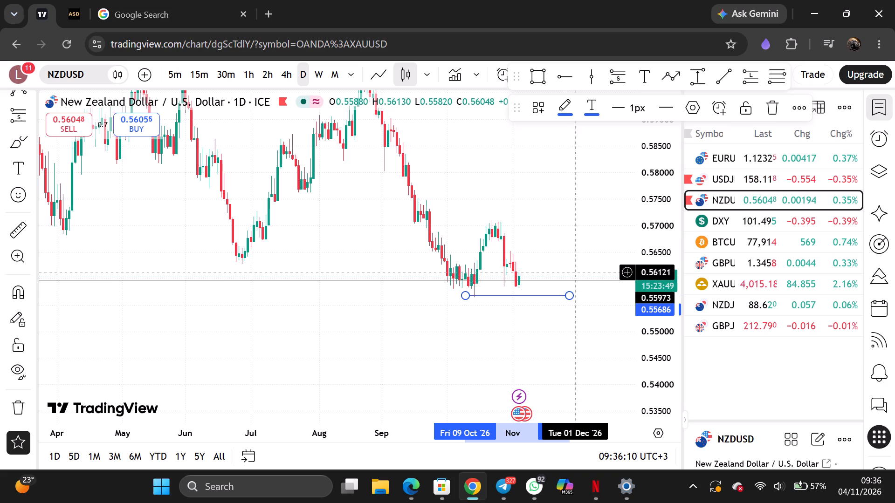
pyautogui.click(568, 252)
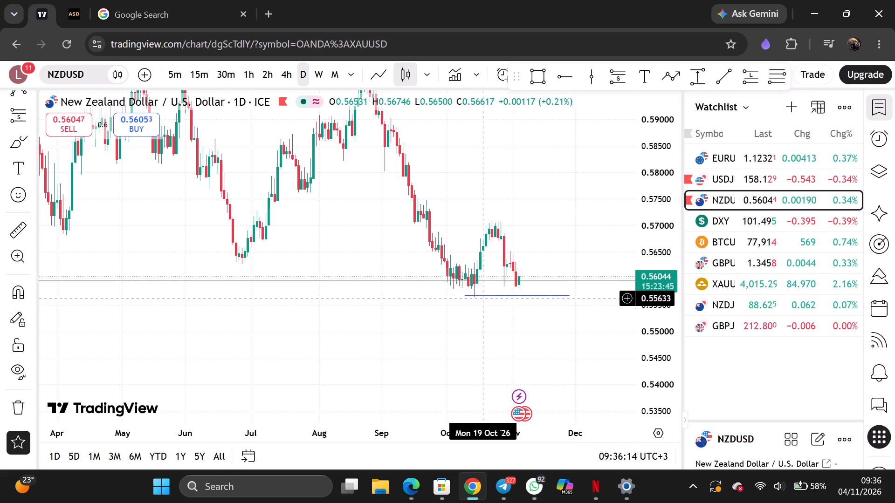
pyautogui.moveTo(525, 160); pyautogui.dragTo(535, 225)
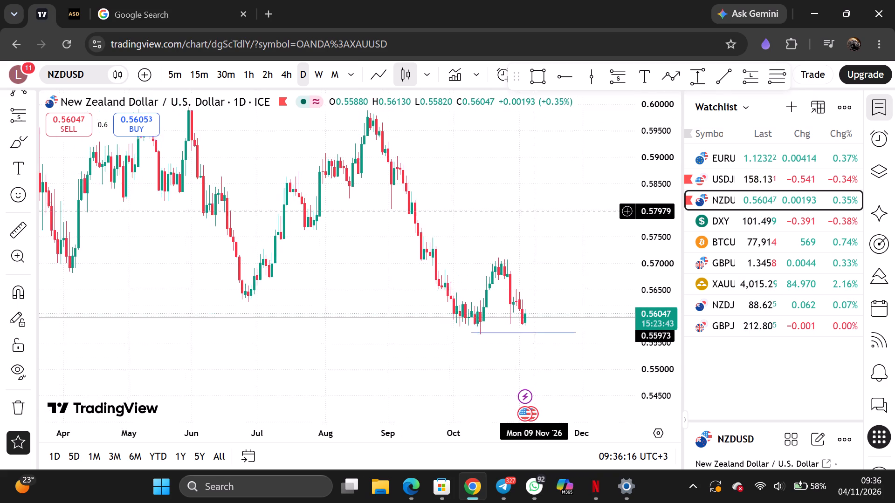
pyautogui.moveTo(535, 225); pyautogui.dragTo(539, 239)
pyautogui.click(539, 239)
pyautogui.click(291, 78)
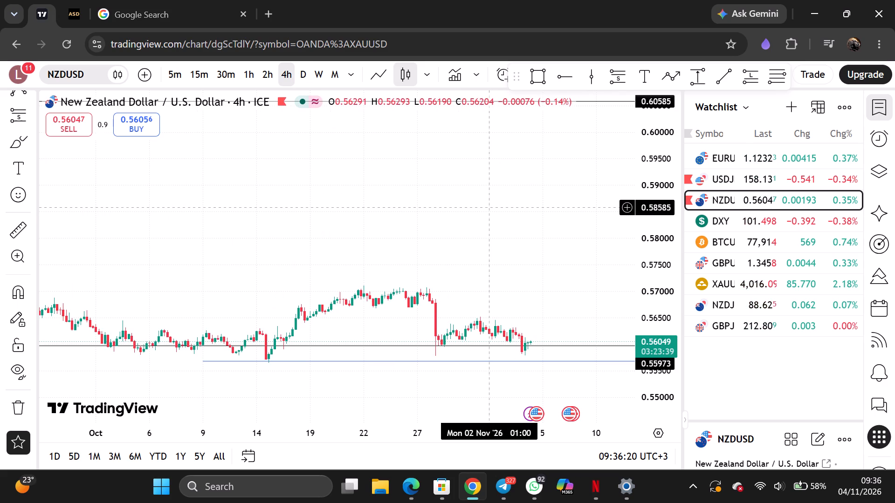
pyautogui.scroll(3, 485, 195)
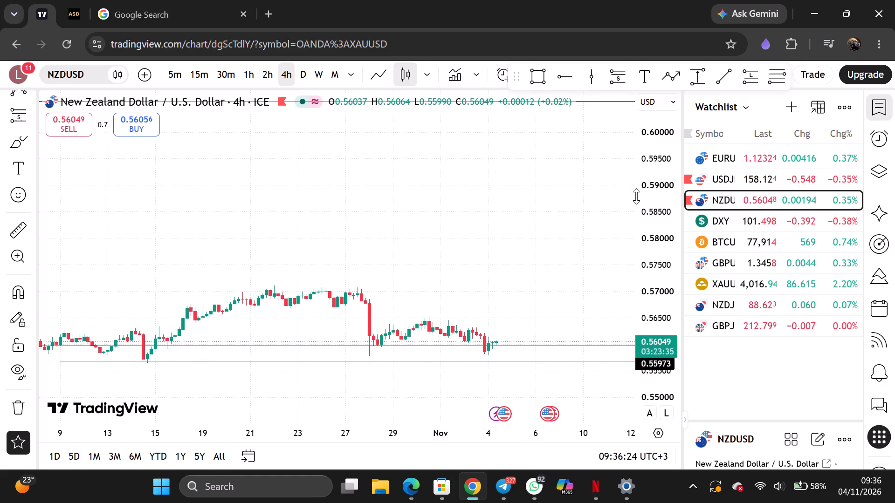
pyautogui.scroll(5, 636, 196)
pyautogui.moveTo(501, 237); pyautogui.dragTo(511, 161)
pyautogui.click(511, 161)
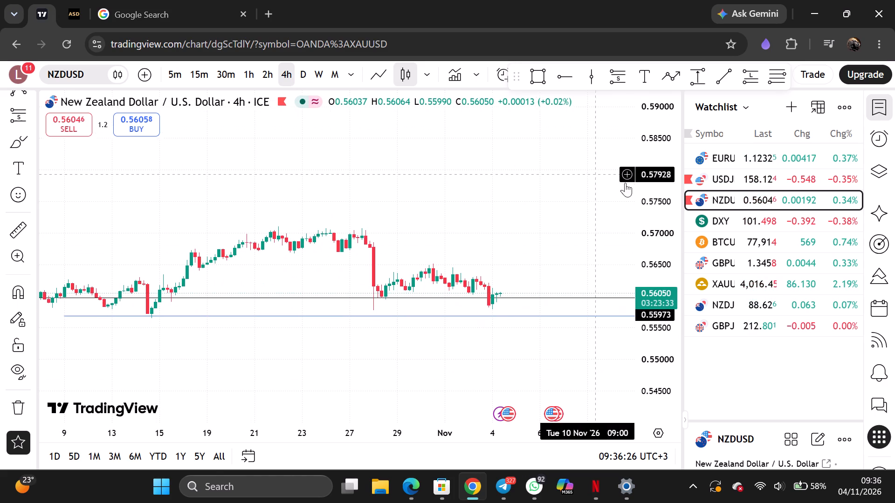
pyautogui.scroll(9, 652, 184)
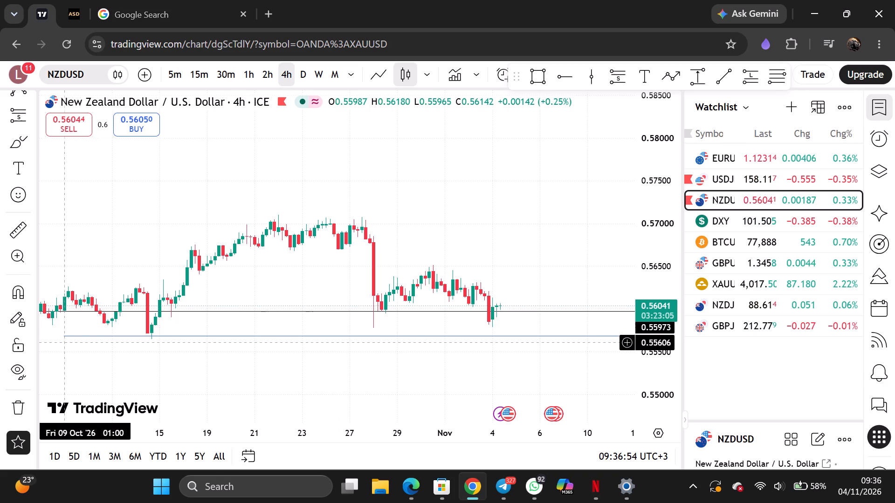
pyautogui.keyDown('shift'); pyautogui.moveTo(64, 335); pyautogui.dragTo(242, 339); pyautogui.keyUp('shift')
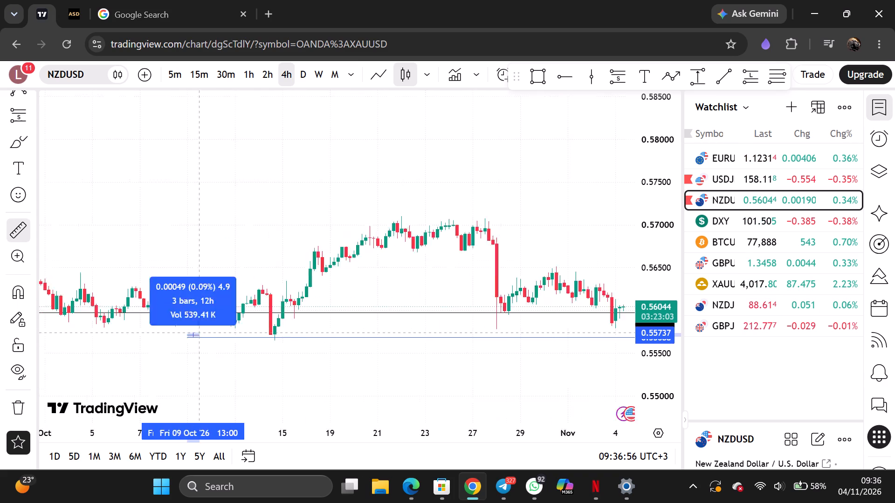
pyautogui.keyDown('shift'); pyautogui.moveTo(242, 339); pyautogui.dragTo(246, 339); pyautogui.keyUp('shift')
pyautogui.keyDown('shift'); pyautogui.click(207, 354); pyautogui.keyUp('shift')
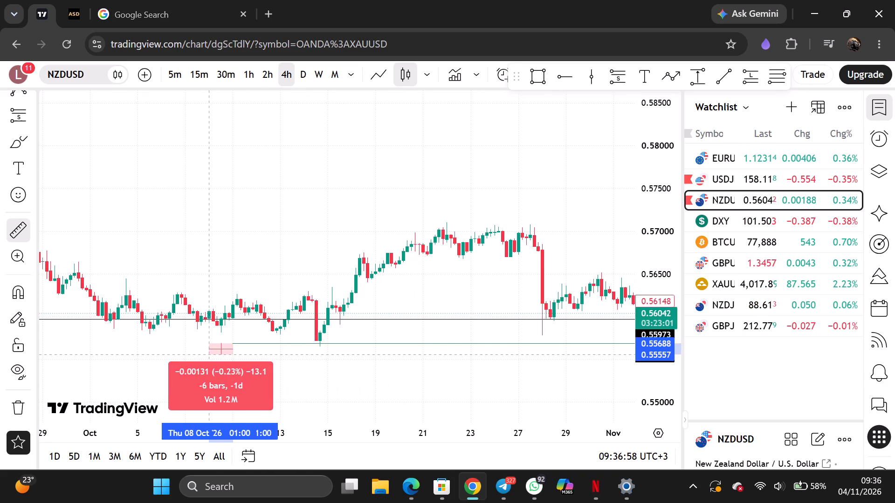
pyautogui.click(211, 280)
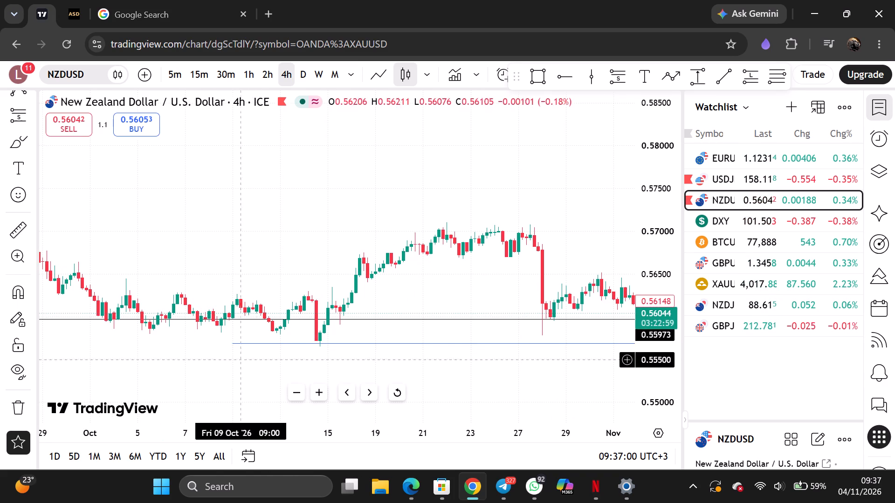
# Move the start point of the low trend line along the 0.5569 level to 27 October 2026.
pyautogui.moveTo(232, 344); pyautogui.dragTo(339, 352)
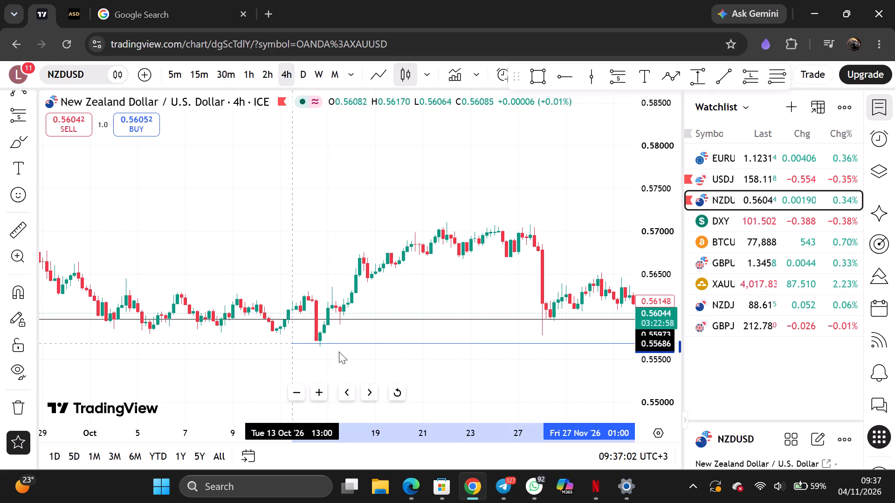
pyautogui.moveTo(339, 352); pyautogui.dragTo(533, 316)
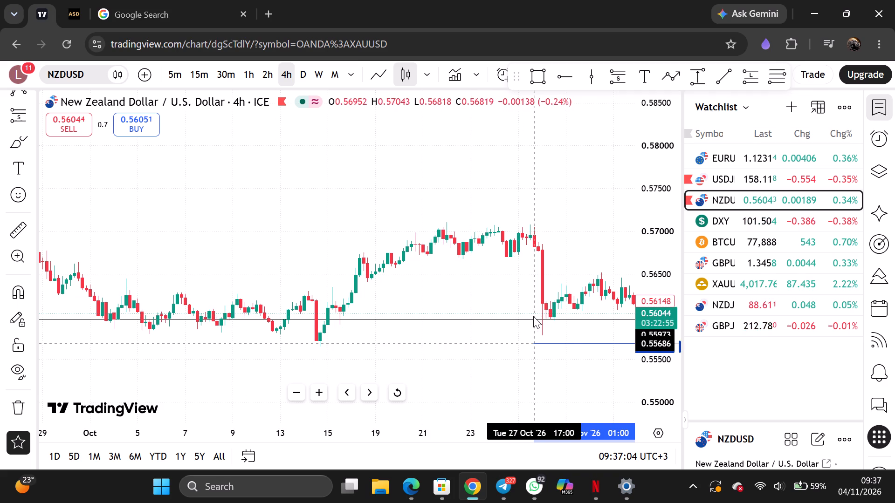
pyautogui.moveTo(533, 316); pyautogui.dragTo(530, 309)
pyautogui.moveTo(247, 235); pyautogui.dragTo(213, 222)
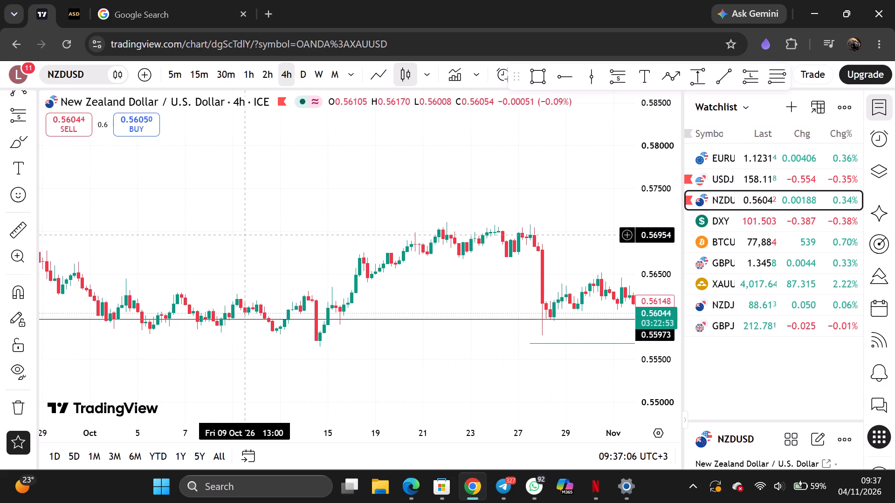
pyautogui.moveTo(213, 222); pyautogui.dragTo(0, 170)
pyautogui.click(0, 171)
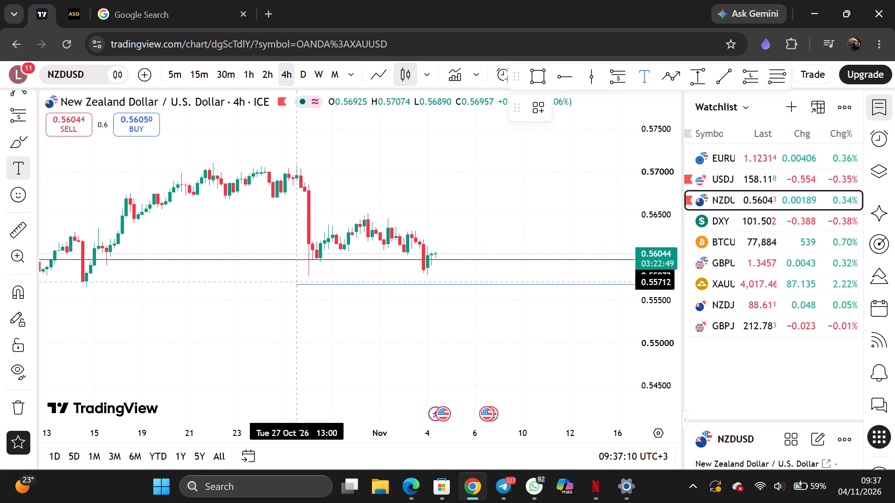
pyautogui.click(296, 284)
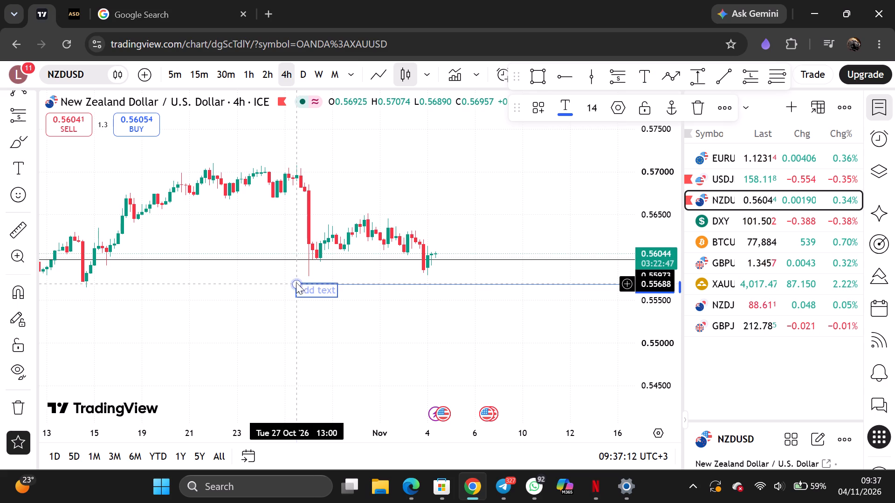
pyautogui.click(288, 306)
# Reposition the low trend line flat at about 0.5579, from the 28 October low to the 4 November low.
pyautogui.moveTo(297, 285); pyautogui.dragTo(309, 276)
pyautogui.moveTo(333, 305); pyautogui.dragTo(179, 309)
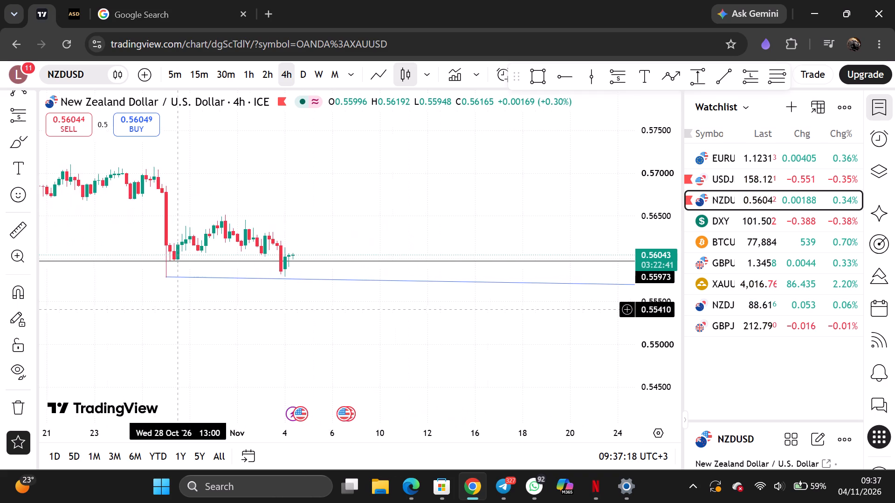
pyautogui.moveTo(179, 309); pyautogui.dragTo(92, 307)
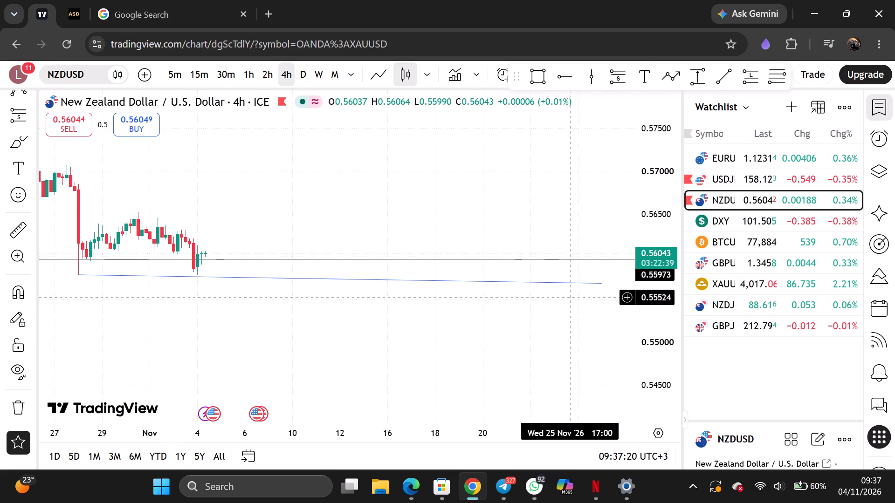
pyautogui.moveTo(599, 282); pyautogui.dragTo(227, 276)
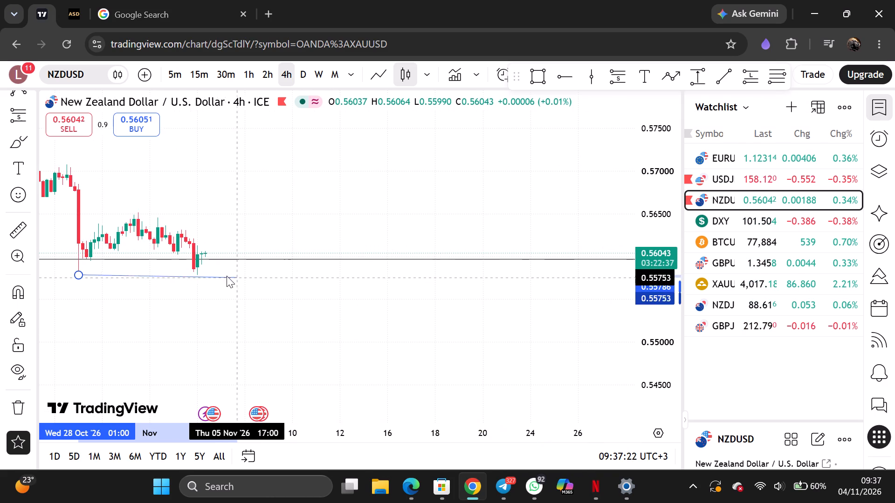
pyautogui.moveTo(227, 276); pyautogui.dragTo(201, 275)
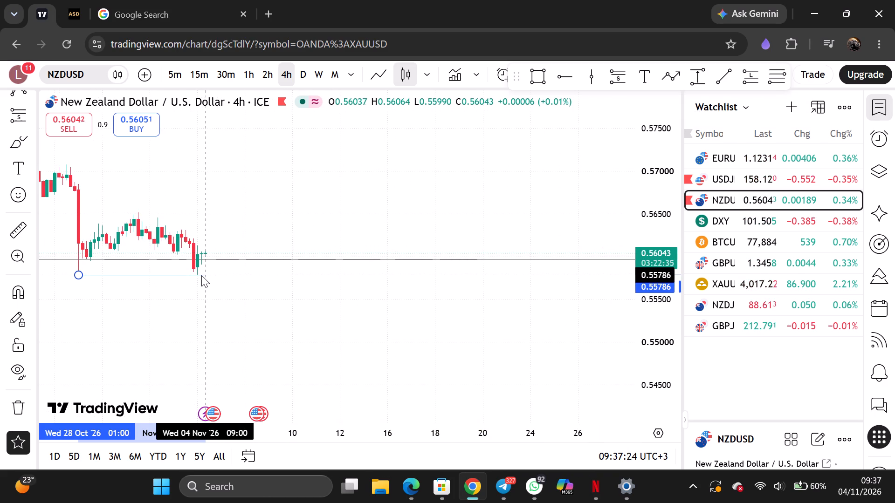
pyautogui.moveTo(201, 275); pyautogui.dragTo(199, 275)
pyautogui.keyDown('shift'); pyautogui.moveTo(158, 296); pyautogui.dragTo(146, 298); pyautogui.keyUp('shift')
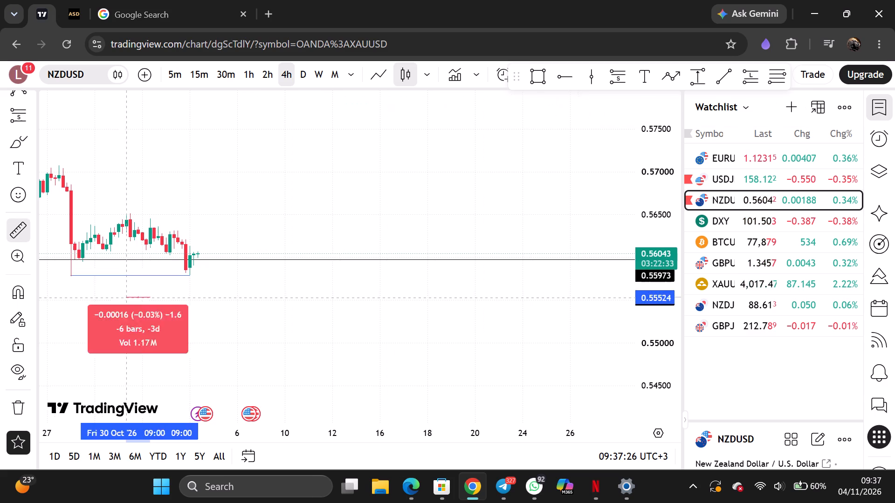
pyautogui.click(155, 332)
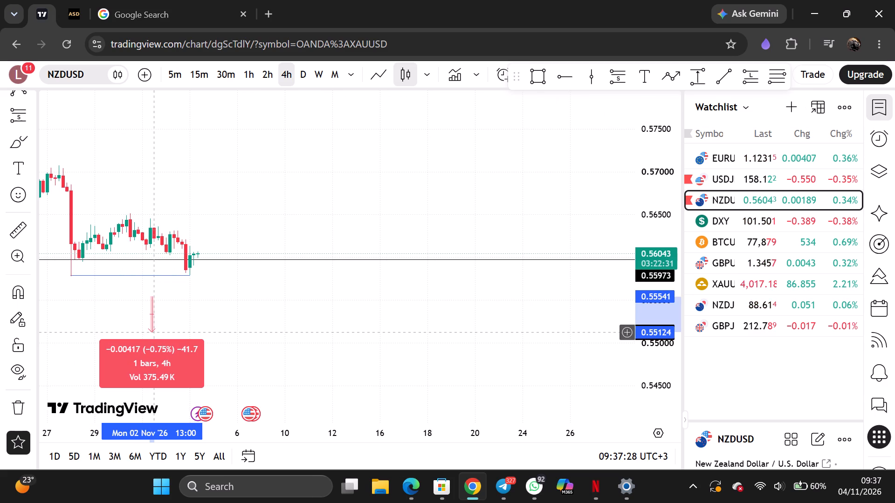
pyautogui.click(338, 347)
# Examine NZDUSD's 4-hour price action from September to November around the support ray and the new low line.
pyautogui.moveTo(217, 338); pyautogui.dragTo(664, 350)
pyautogui.click(664, 350)
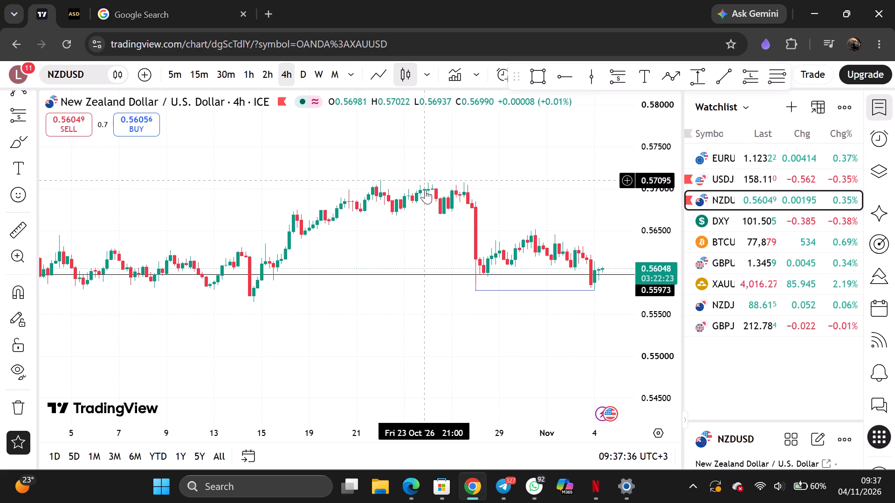
pyautogui.scroll(-2, 328, 324)
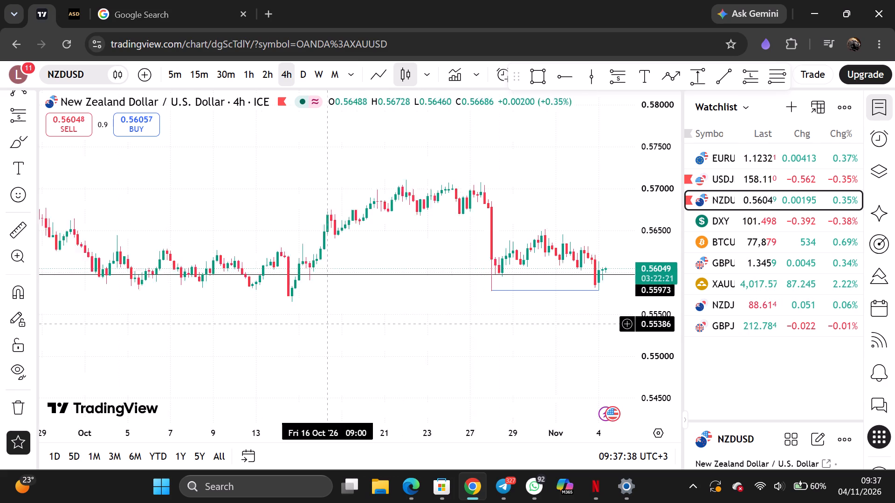
pyautogui.scroll(-5, 328, 324)
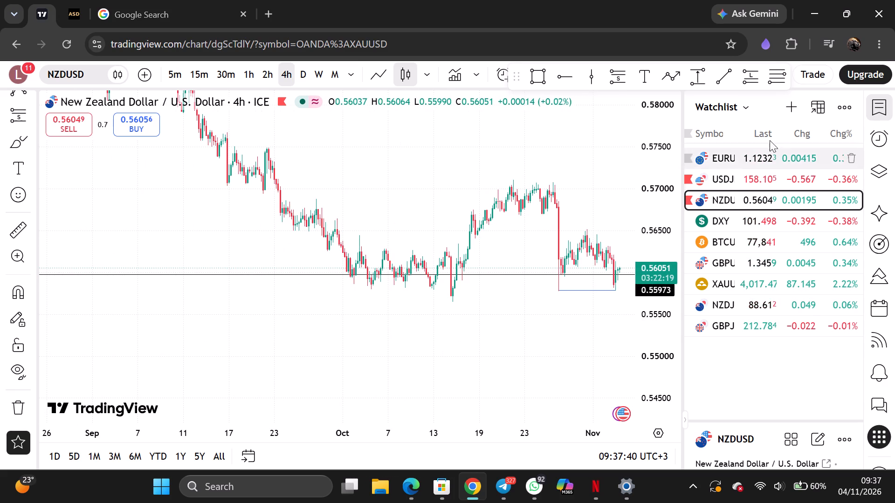
pyautogui.scroll(-10, 662, 162)
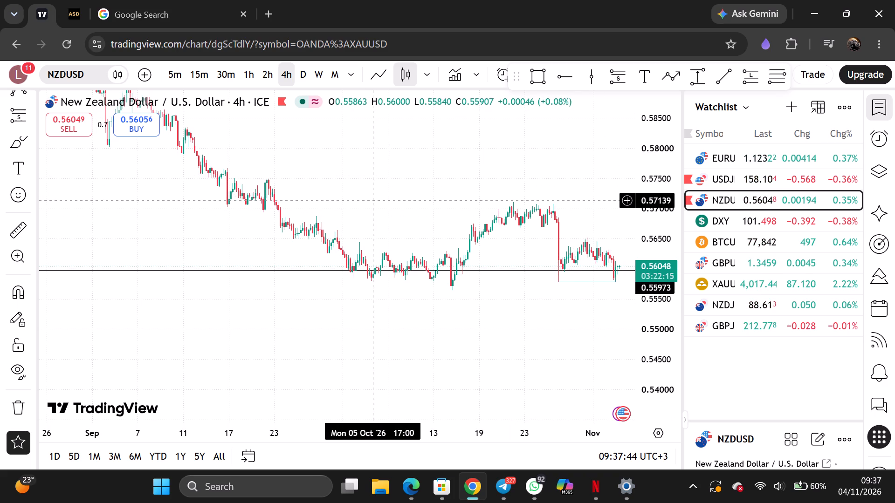
pyautogui.moveTo(380, 197); pyautogui.dragTo(163, 224)
pyautogui.moveTo(163, 224); pyautogui.dragTo(172, 215)
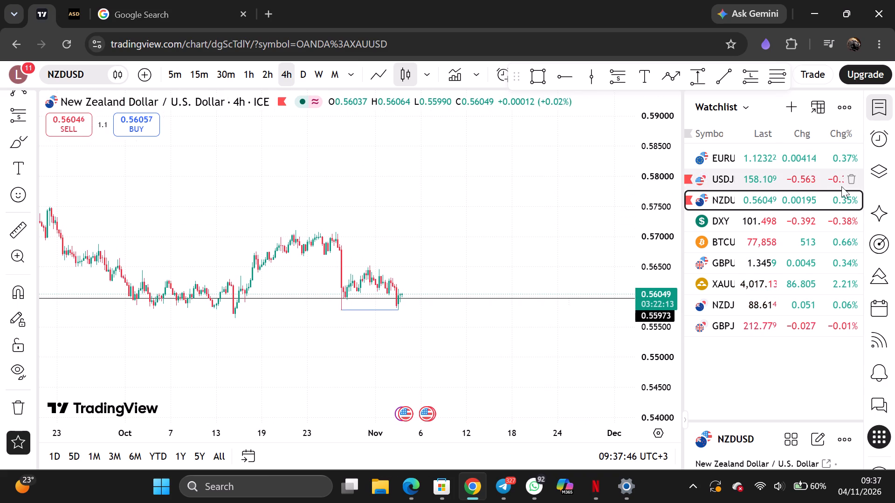
pyautogui.scroll(10, 665, 193)
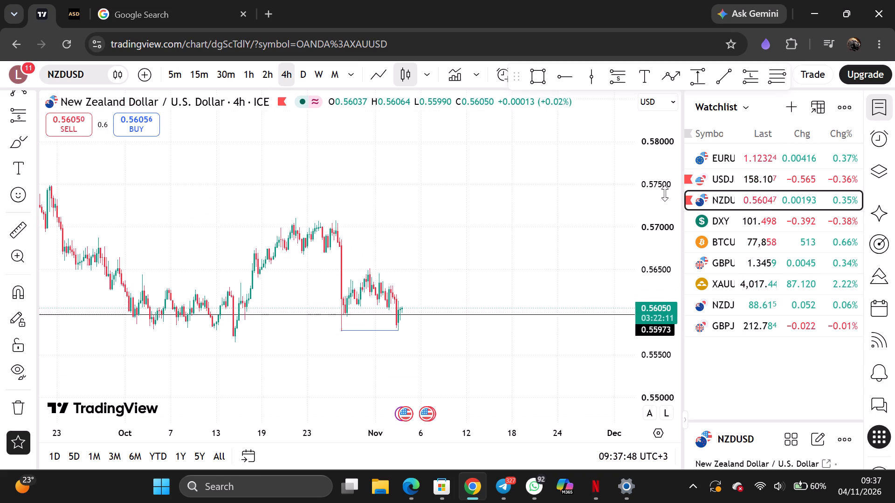
pyautogui.scroll(-1, 308, 251)
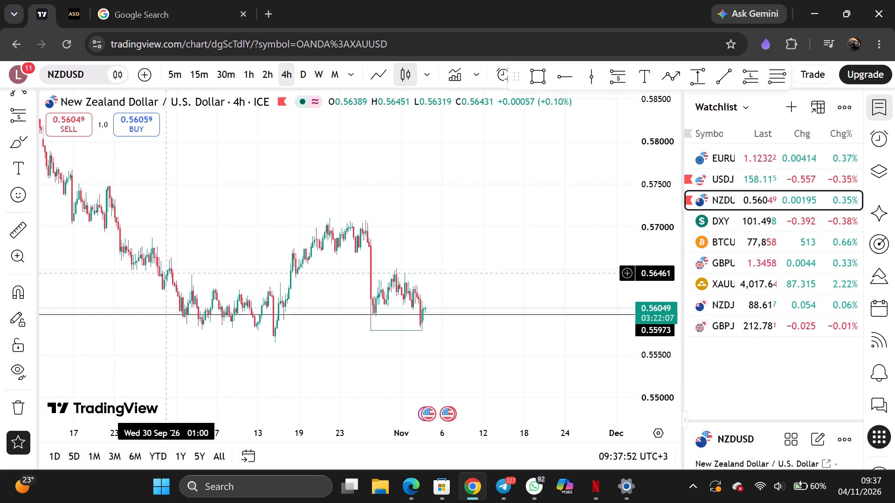
pyautogui.scroll(-4, 115, 234)
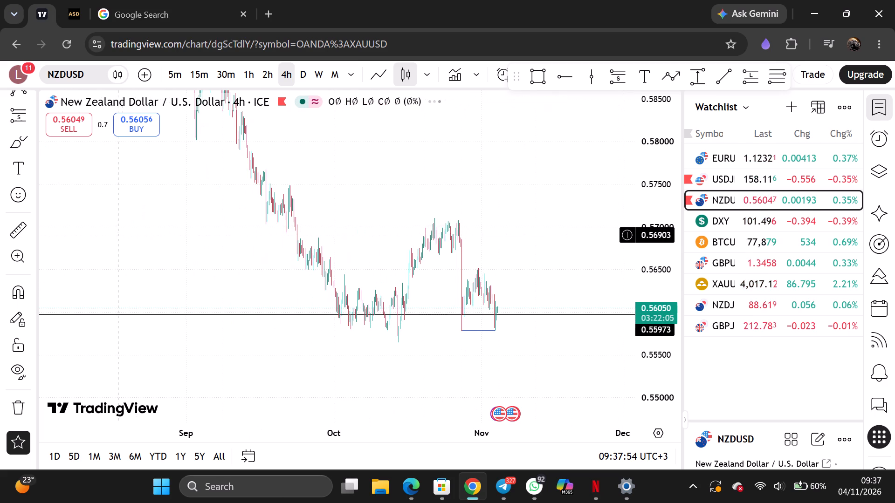
pyautogui.scroll(6, 269, 217)
pyautogui.moveTo(265, 208); pyautogui.dragTo(469, 197)
pyautogui.click(469, 197)
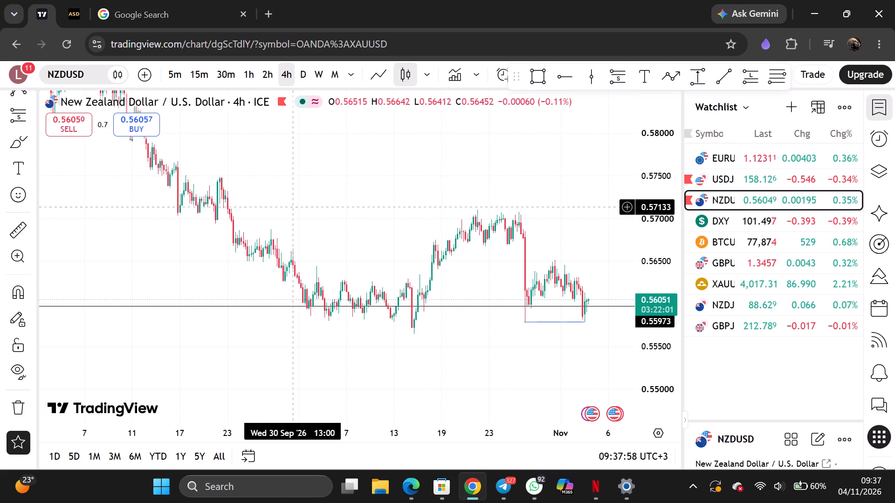
pyautogui.scroll(3, 292, 207)
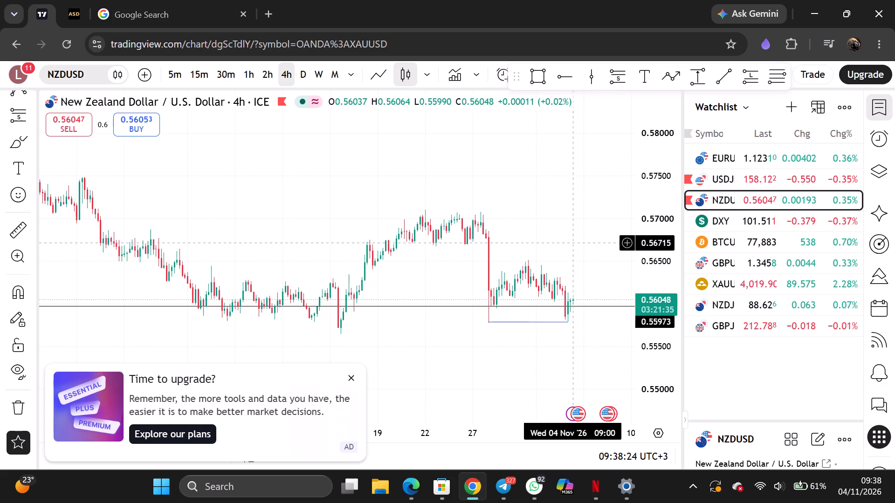
pyautogui.scroll(-4, 563, 237)
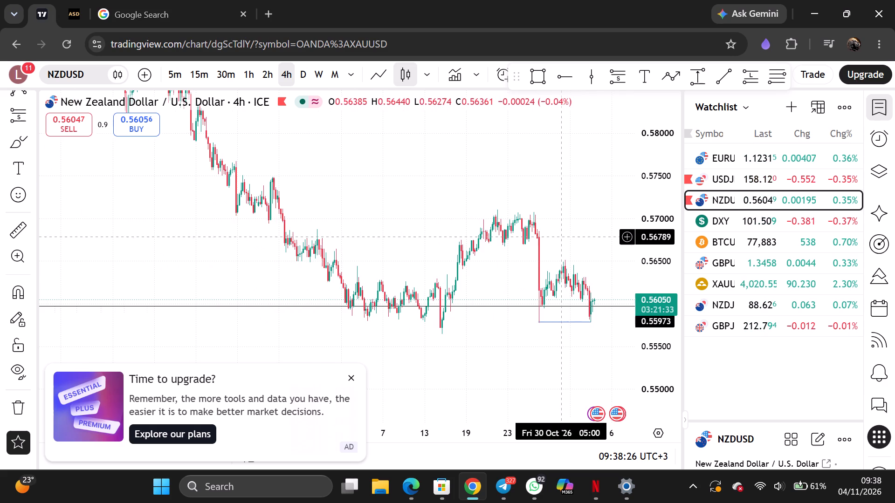
pyautogui.scroll(2, 563, 237)
pyautogui.scroll(4, 663, 198)
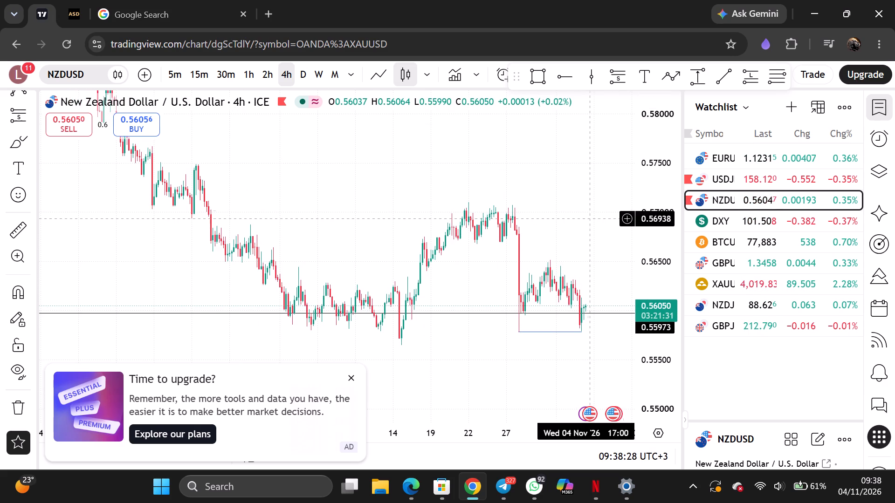
pyautogui.scroll(3, 589, 218)
pyautogui.scroll(8, 662, 210)
pyautogui.scroll(4, 586, 211)
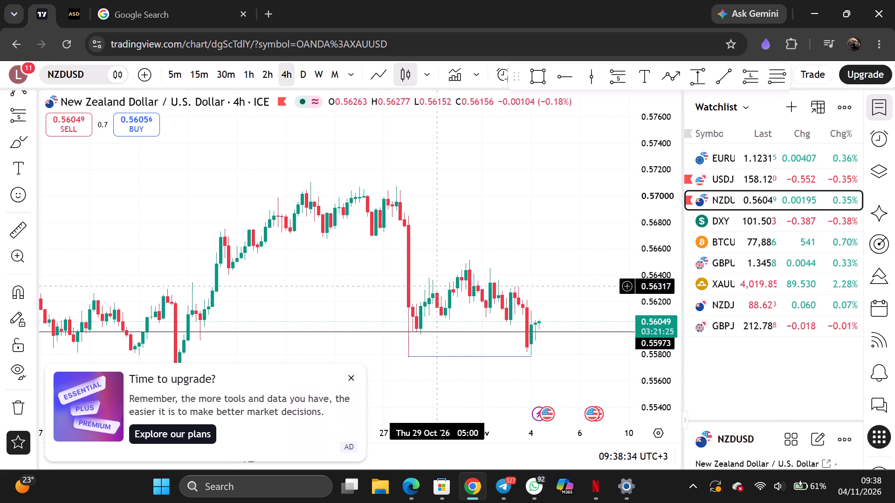
# Dismiss the upgrade advert covering the chart.
pyautogui.click(350, 377)
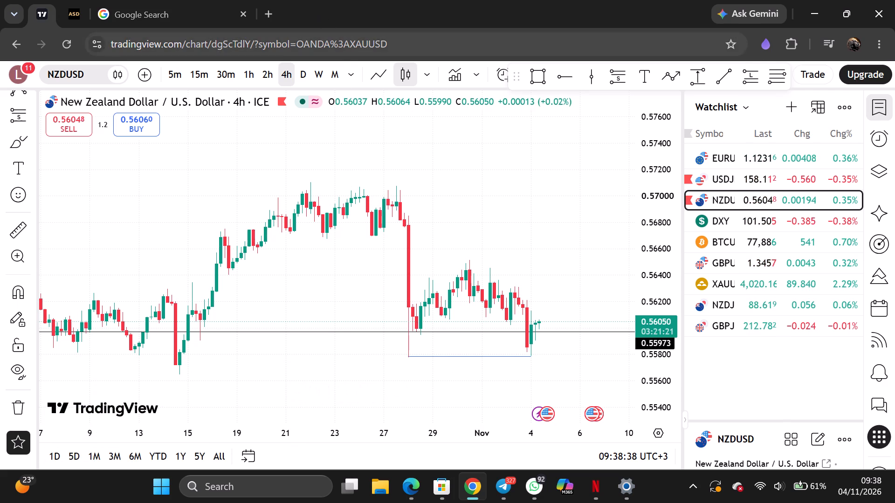
# Switch NZDUSD to the 2-hour timeframe.
pyautogui.click(268, 70)
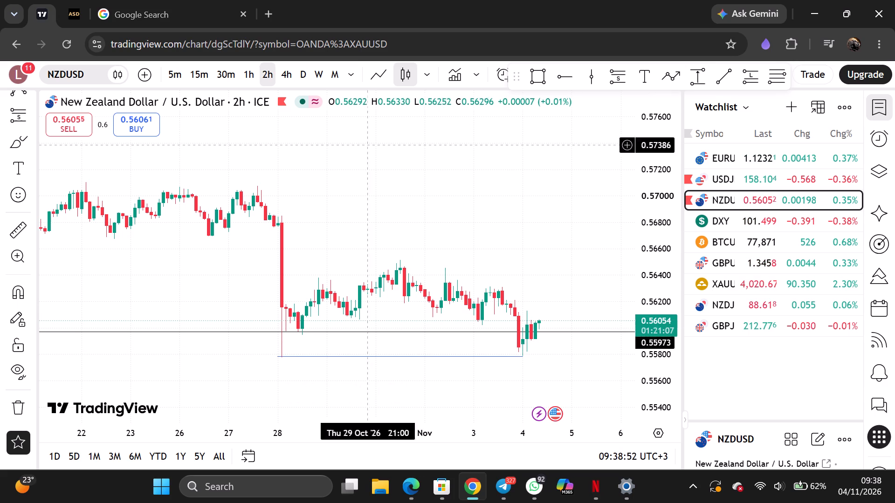
# Move the floating favourite drawing tools clear of the chart controls they cover.
pyautogui.moveTo(518, 83); pyautogui.dragTo(512, 135)
pyautogui.click(511, 135)
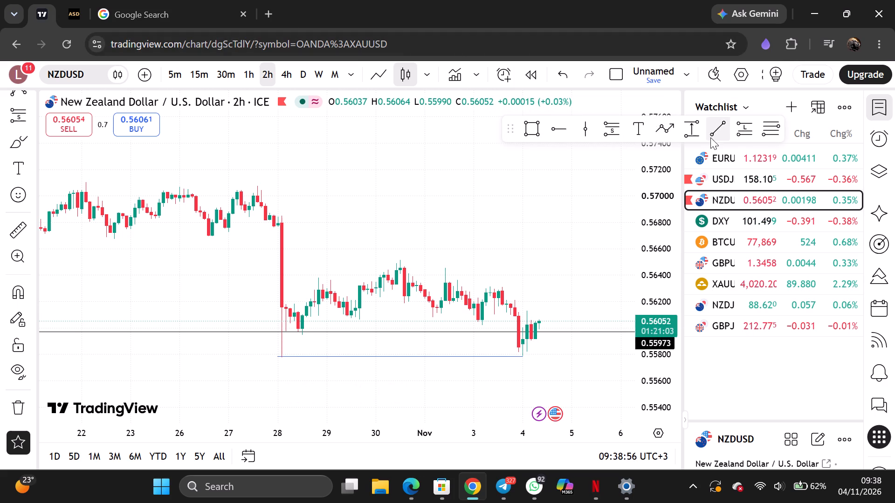
# Start a Long position drawing on the NZDUSD 2-hour chart.
pyautogui.click(746, 128)
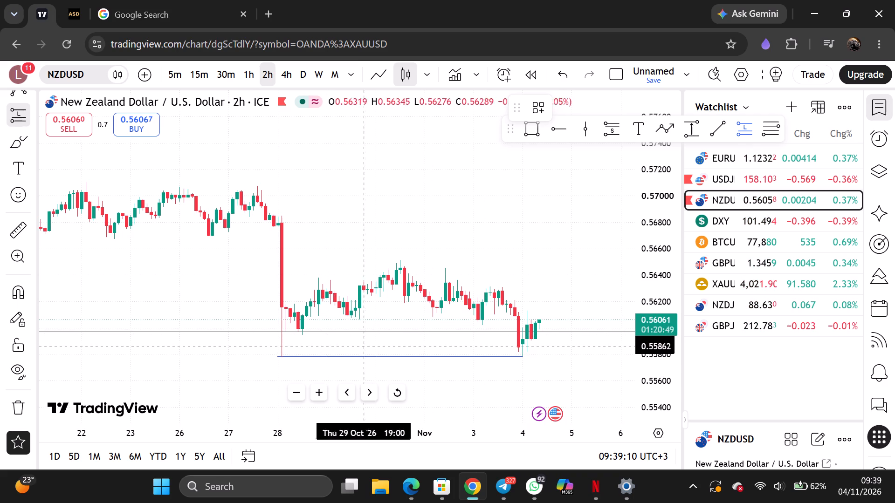
# Place the Long position at the 4 November low with entry at about 0.55978 and stretch its target to about 0.57158.
pyautogui.click(523, 331)
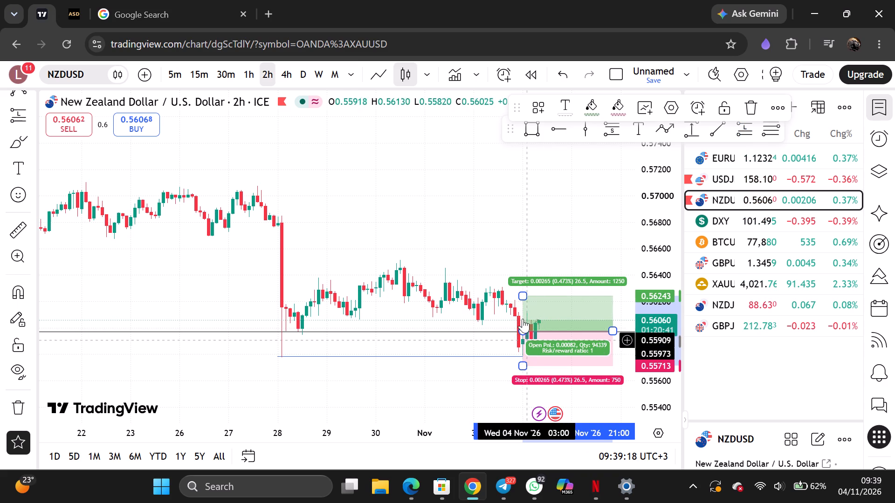
pyautogui.moveTo(522, 294); pyautogui.dragTo(522, 176)
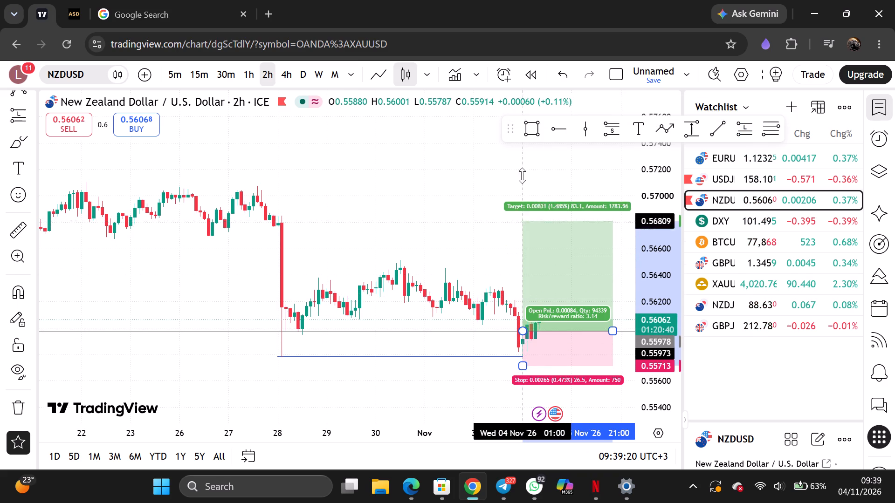
pyautogui.moveTo(522, 176); pyautogui.dragTo(522, 175)
pyautogui.click(475, 193)
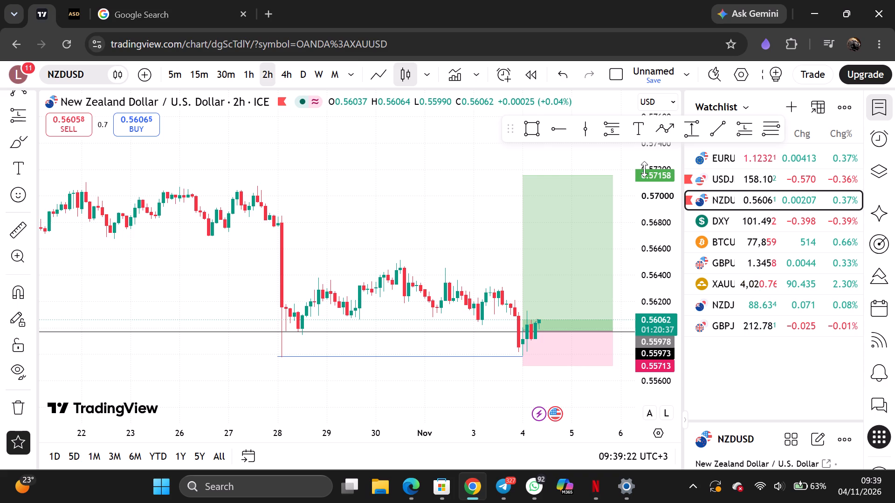
# Raise the Long position's profit target to the upper horizontal line at 0.60585.
pyautogui.scroll(-13, 664, 182)
pyautogui.scroll(-9, 666, 185)
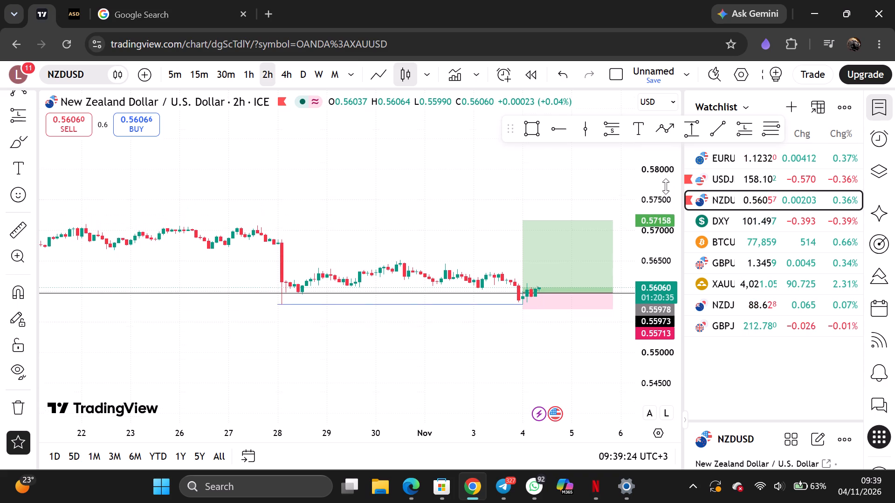
pyautogui.scroll(-17, 666, 186)
pyautogui.scroll(-9, 666, 186)
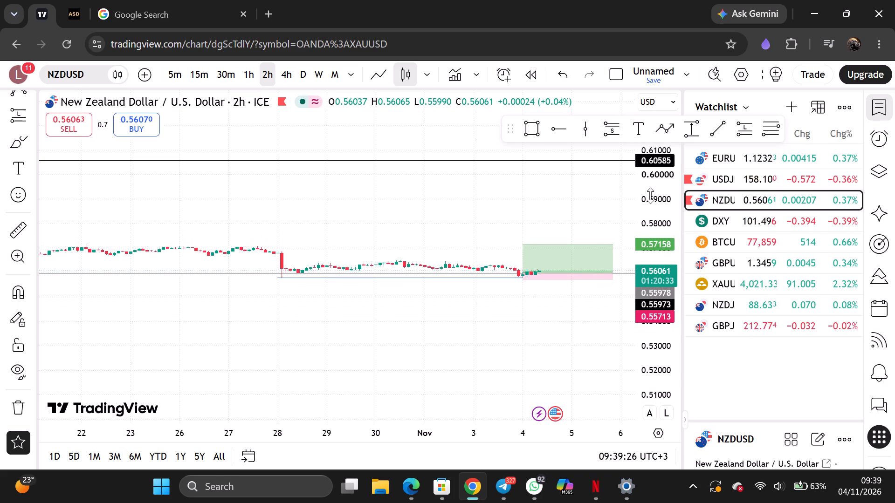
pyautogui.moveTo(521, 245); pyautogui.dragTo(538, 175)
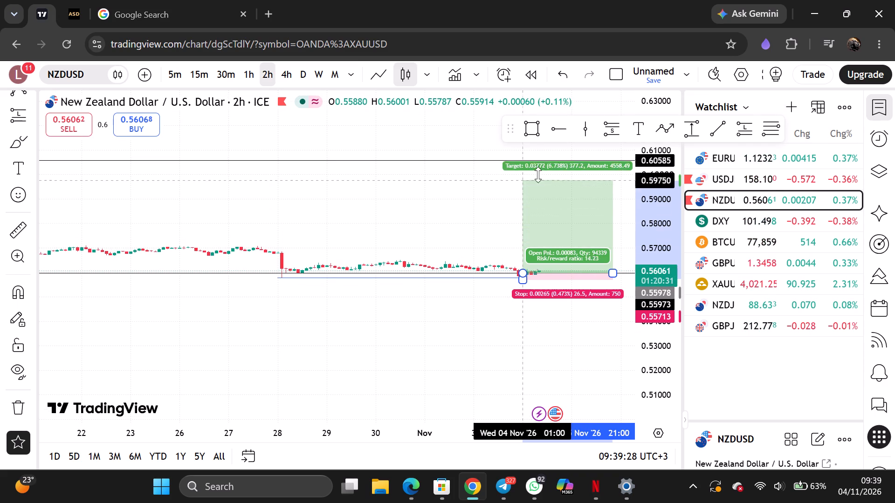
pyautogui.moveTo(538, 175); pyautogui.dragTo(528, 160)
pyautogui.click(446, 204)
# Examine the recent NZDUSD 2-hour candles around the Long position's entry and stop zone at a closer price scale.
pyautogui.scroll(3, 648, 187)
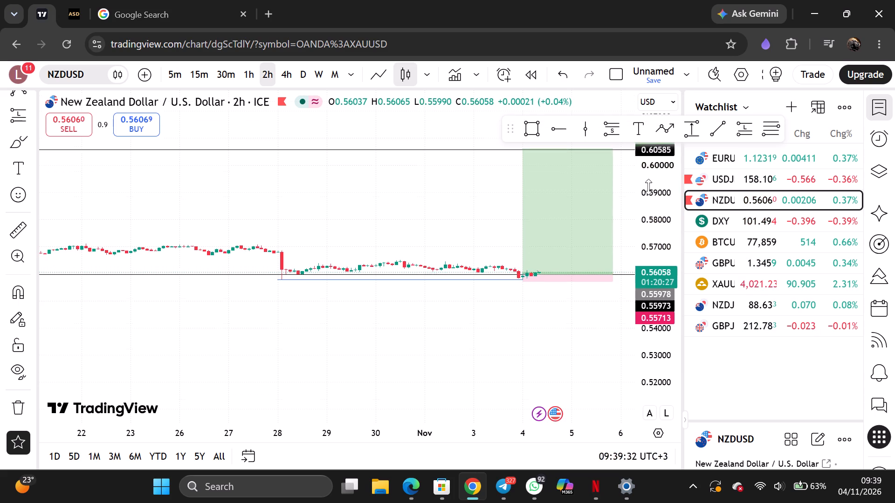
pyautogui.scroll(17, 648, 187)
pyautogui.scroll(8, 648, 187)
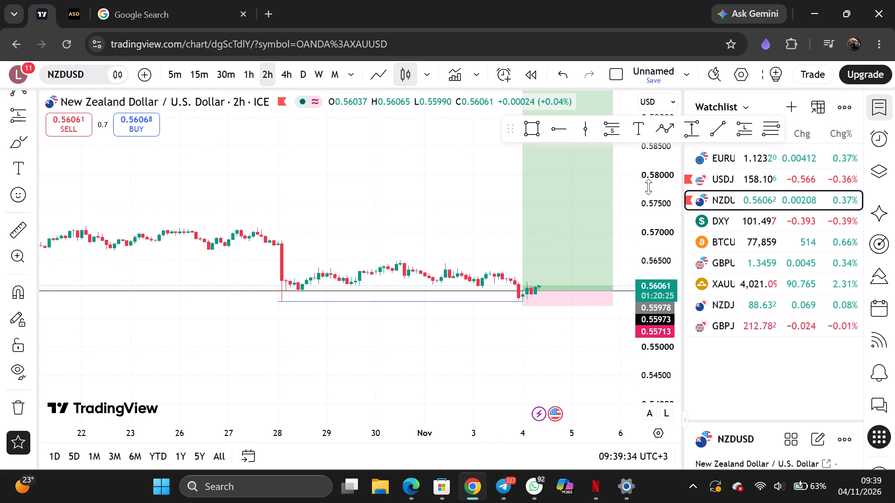
pyautogui.scroll(15, 648, 187)
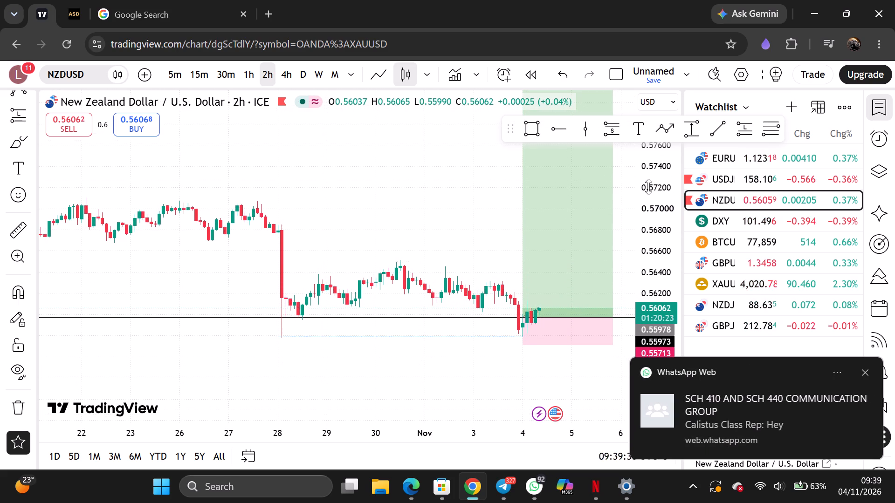
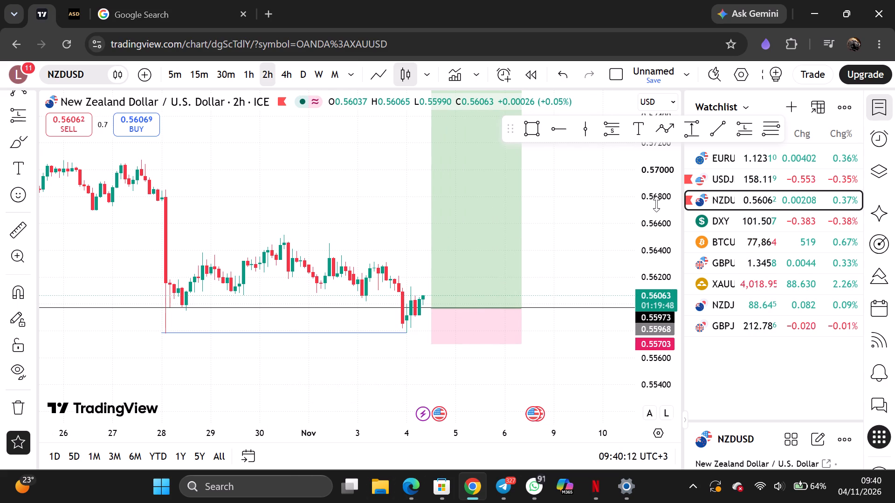
# Examine the NZDUSD 2-hour price action around the long position's target, entry and stop zones.
pyautogui.scroll(-19, 660, 201)
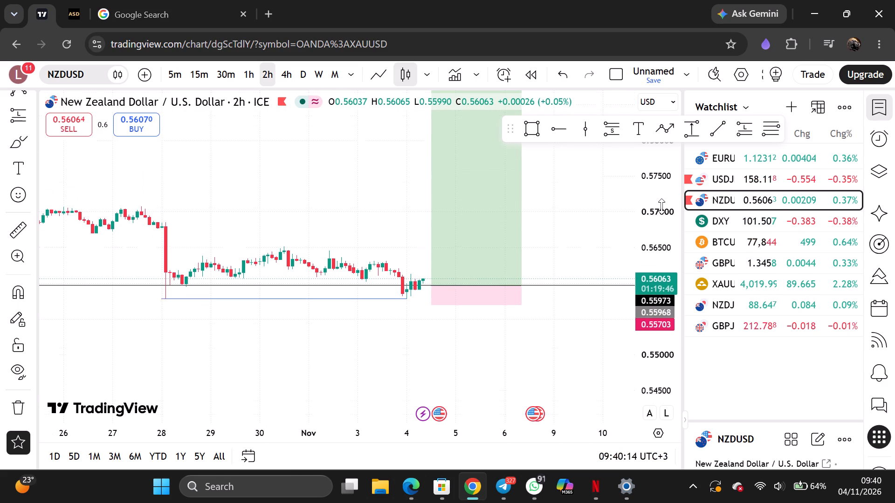
pyautogui.scroll(-18, 661, 207)
pyautogui.scroll(-3, 661, 211)
pyautogui.scroll(3, 661, 211)
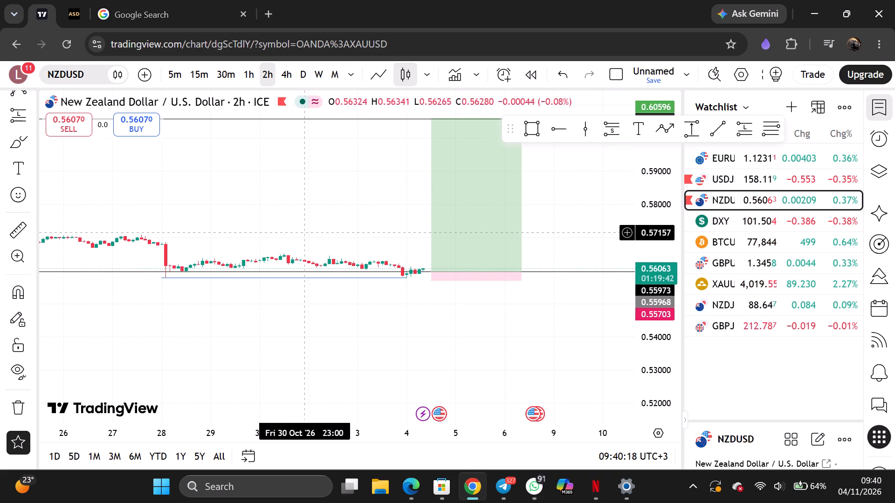
pyautogui.scroll(-6, 302, 232)
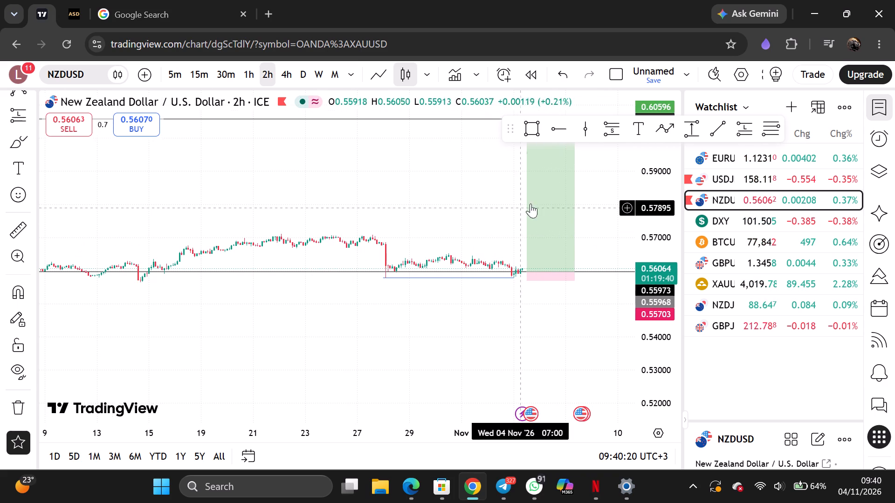
pyautogui.scroll(14, 677, 181)
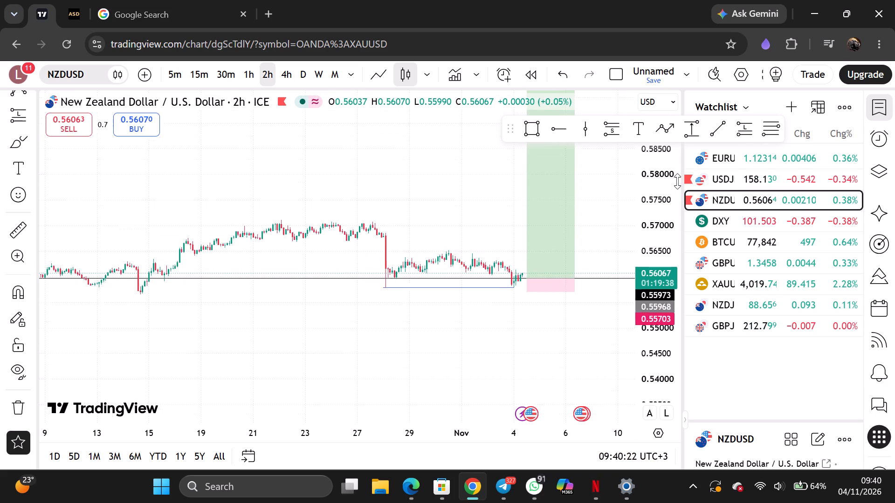
pyautogui.scroll(18, 677, 181)
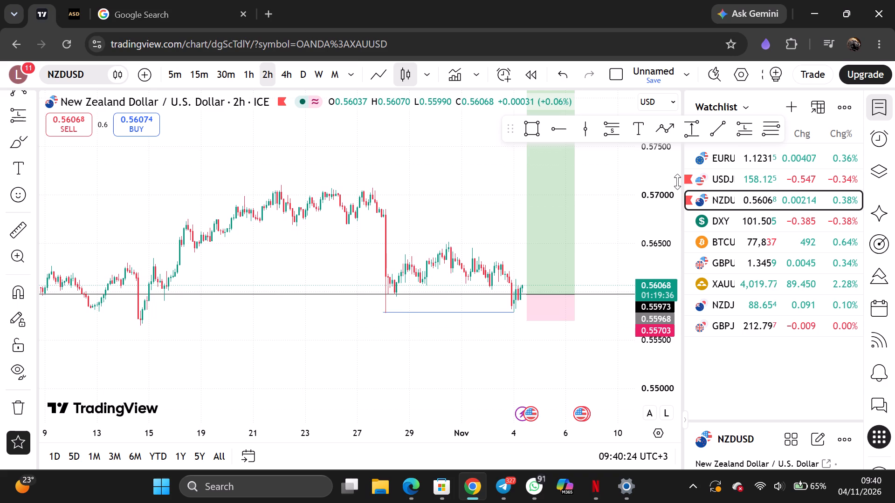
pyautogui.scroll(4, 677, 182)
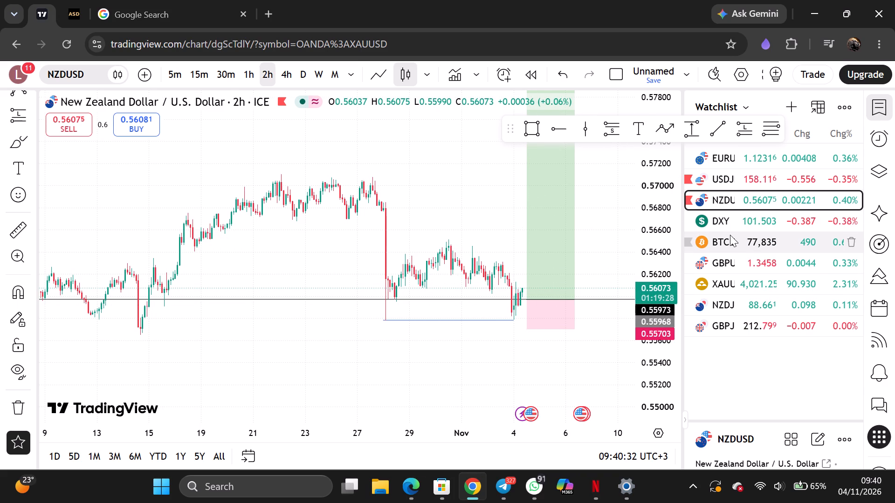
# Load USDJPY from the watchlist on the 2-hour chart.
pyautogui.click(727, 177)
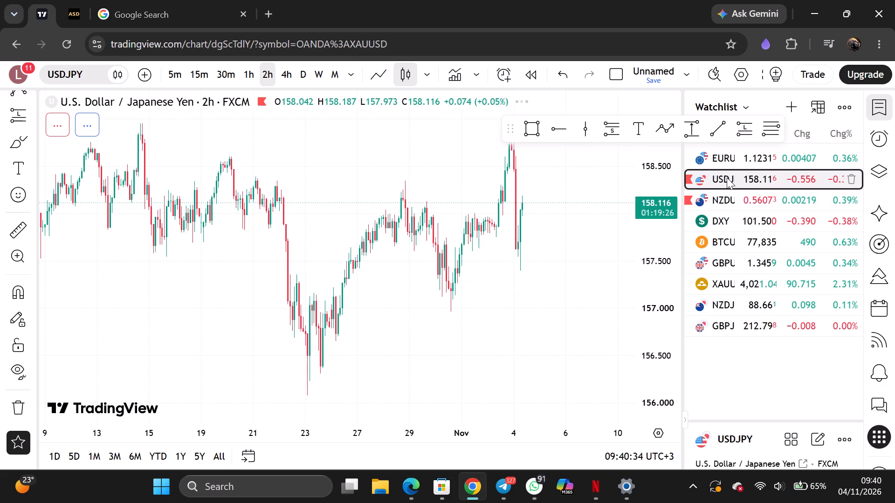
pyautogui.moveTo(589, 240); pyautogui.dragTo(606, 300)
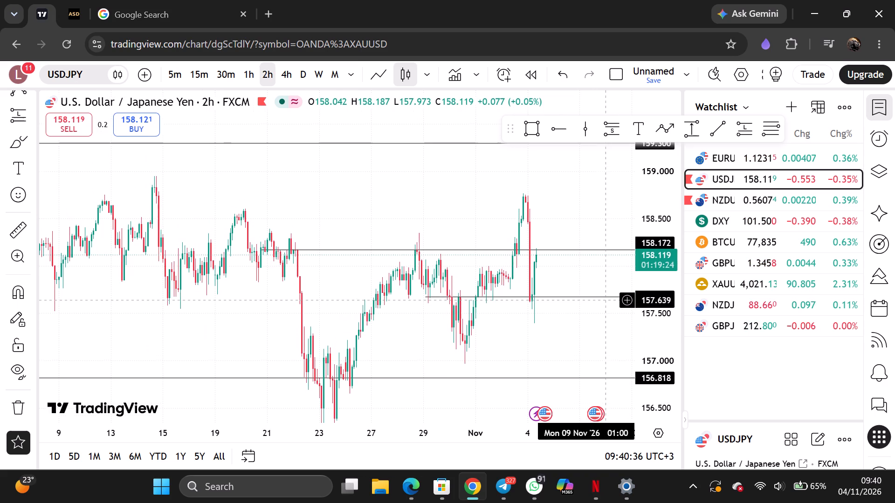
pyautogui.click(606, 300)
pyautogui.moveTo(429, 320); pyautogui.dragTo(348, 285)
pyautogui.click(345, 285)
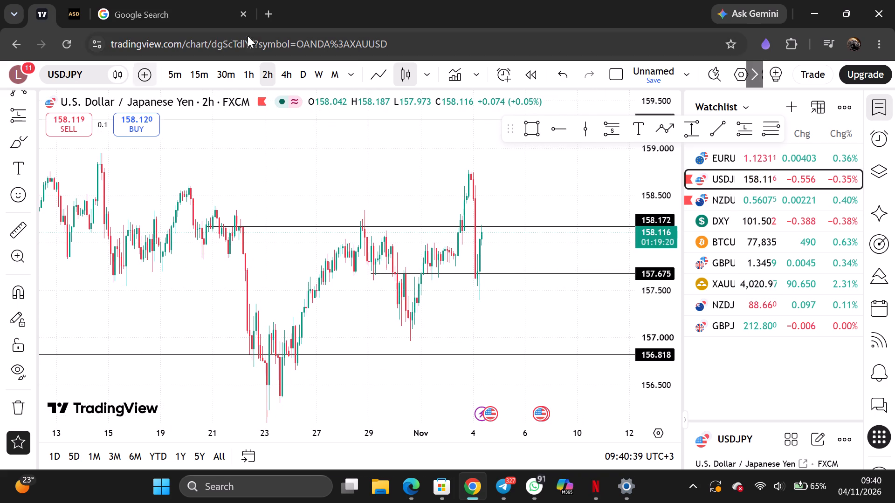
# Switch USDJPY to the monthly timeframe.
pyautogui.click(339, 75)
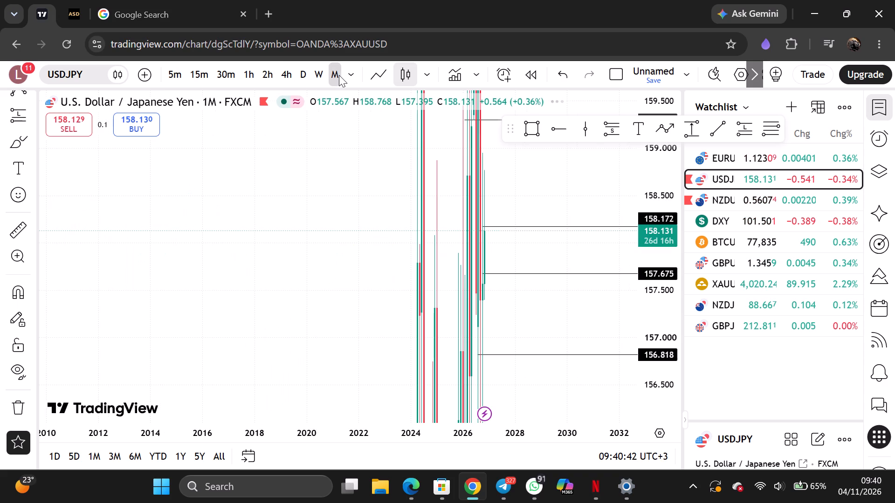
pyautogui.scroll(7, 358, 178)
pyautogui.scroll(-5, 647, 193)
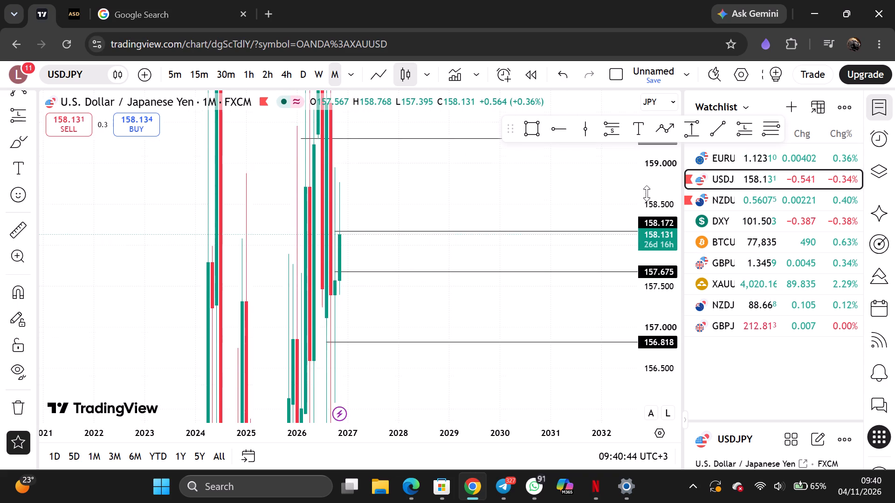
pyautogui.scroll(-20, 647, 193)
pyautogui.scroll(-4, 647, 193)
pyautogui.scroll(5, 623, 215)
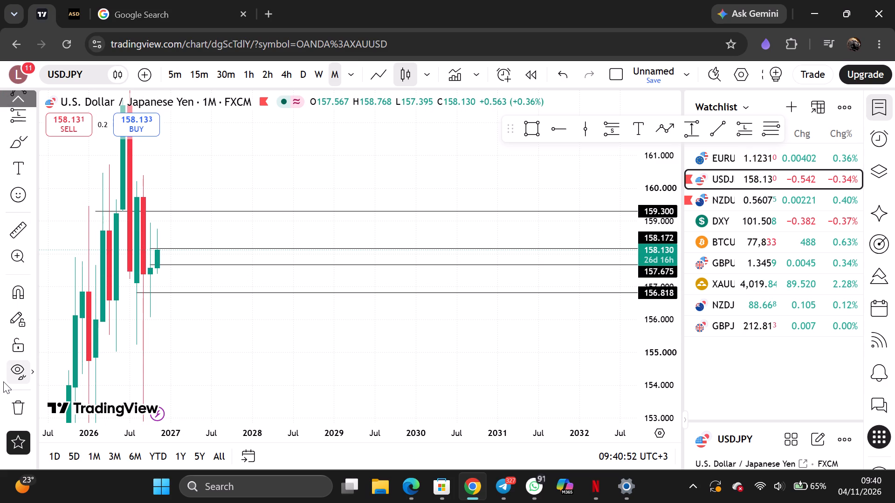
# Remove all existing drawings from the USDJPY chart.
pyautogui.scroll(-5, 4, 381)
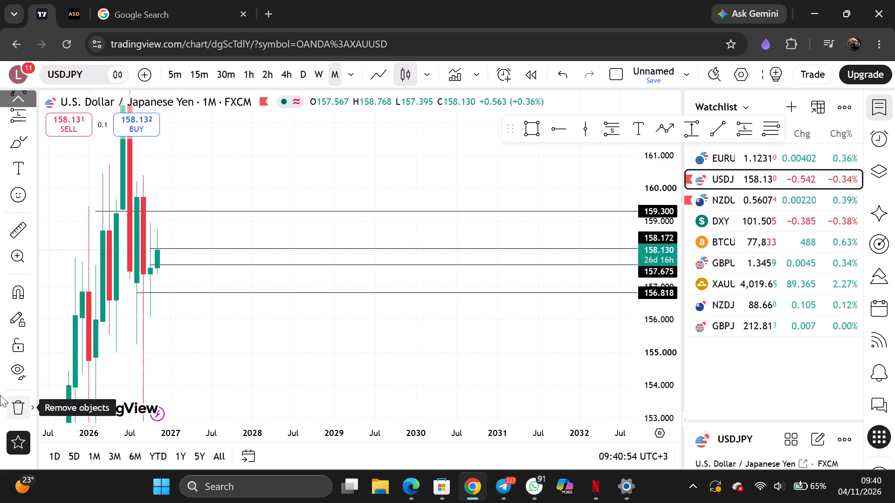
pyautogui.click(13, 400)
pyautogui.click(89, 381)
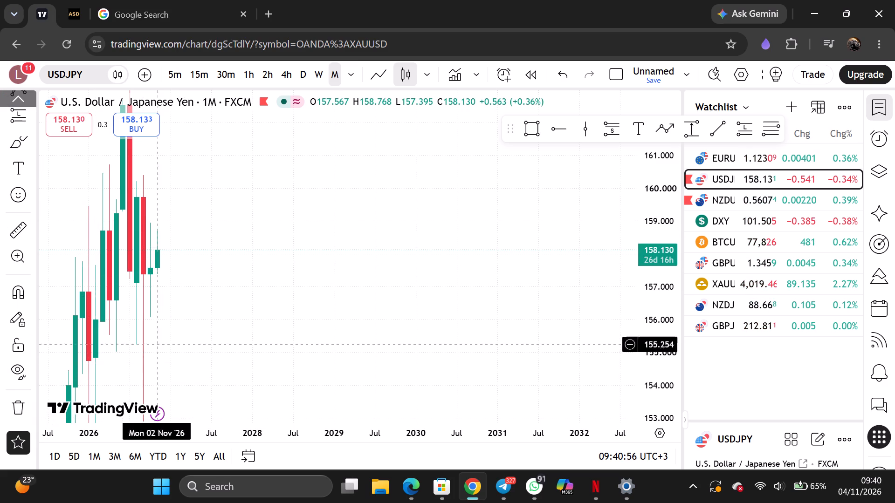
# Draw a horizontal ray at about 157.325 from the bottom of the September 2026 monthly candle's body.
pyautogui.moveTo(192, 325); pyautogui.dragTo(414, 346)
pyautogui.click(415, 346)
pyautogui.scroll(-6, 680, 226)
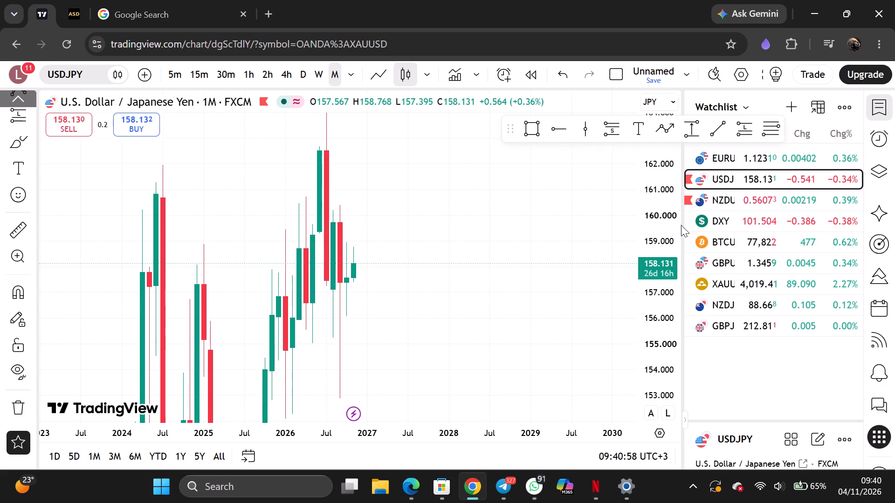
pyautogui.scroll(-5, 682, 225)
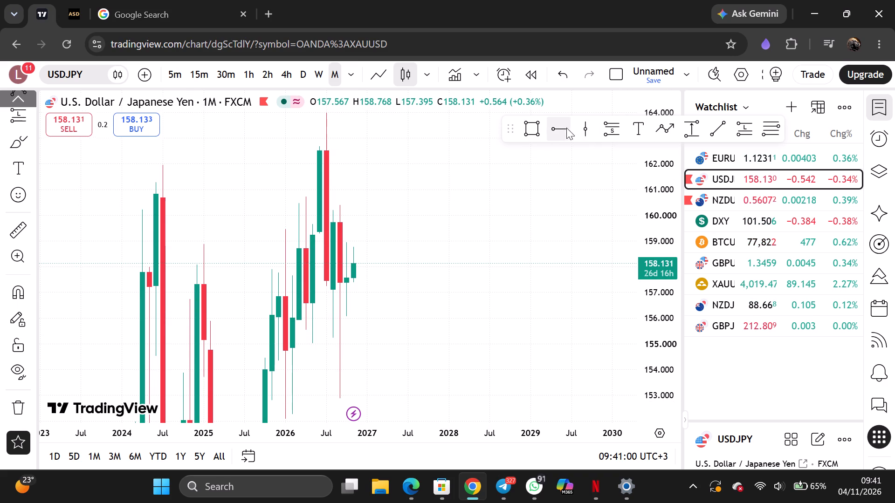
pyautogui.click(553, 127)
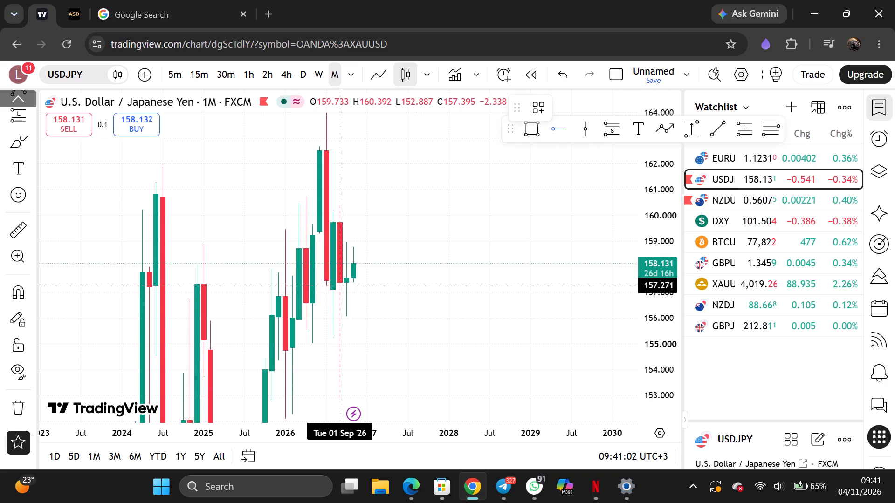
pyautogui.click(340, 284)
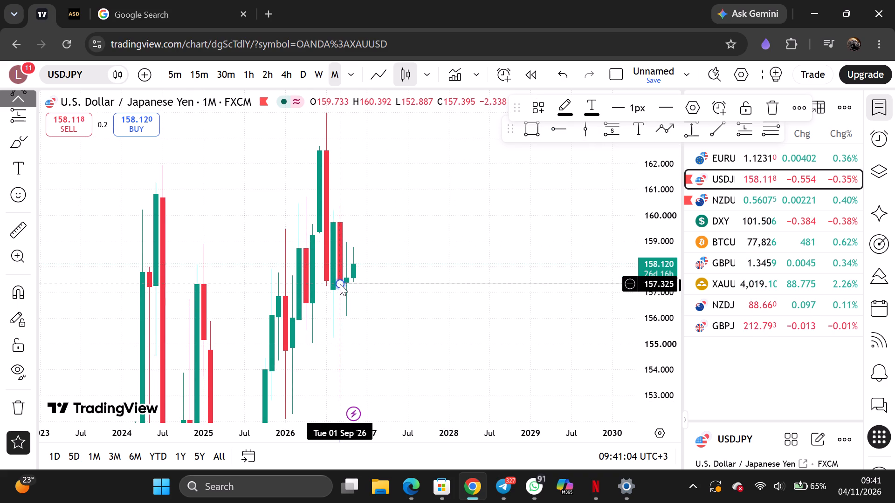
pyautogui.click(528, 234)
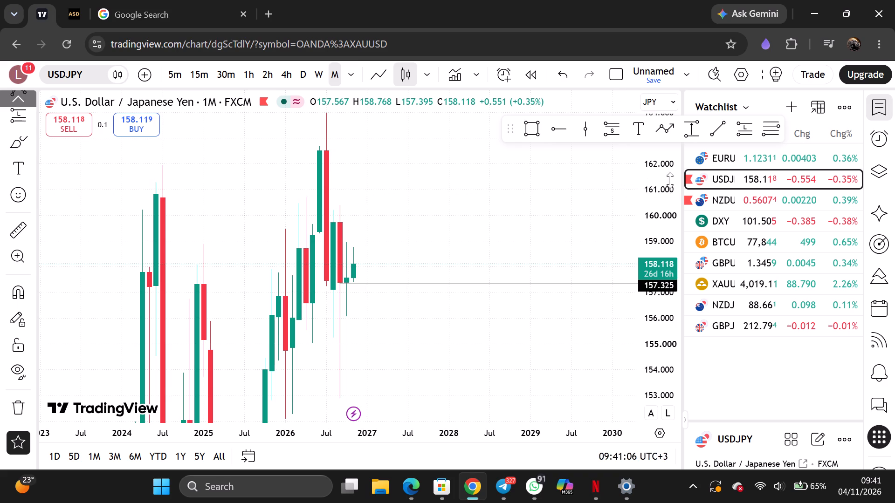
# Draw a horizontal ray at about 162.527 from the top of the June 2026 monthly candle's body.
pyautogui.scroll(-11, 675, 181)
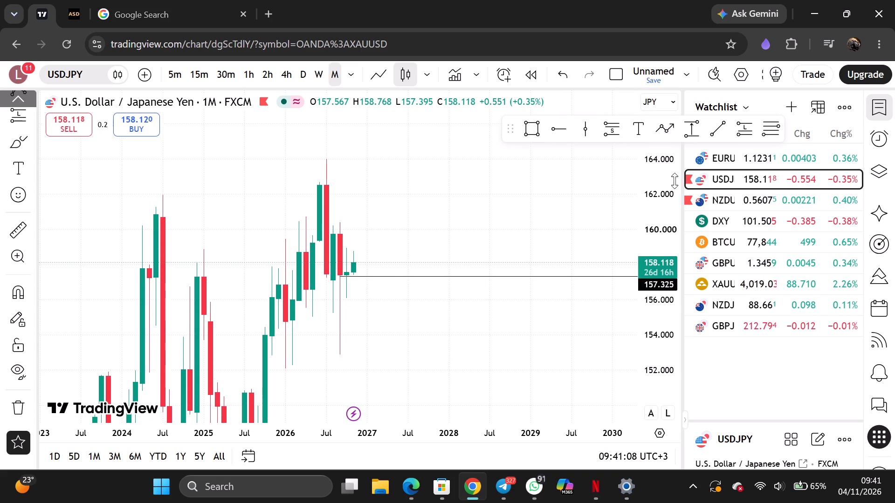
pyautogui.click(565, 125)
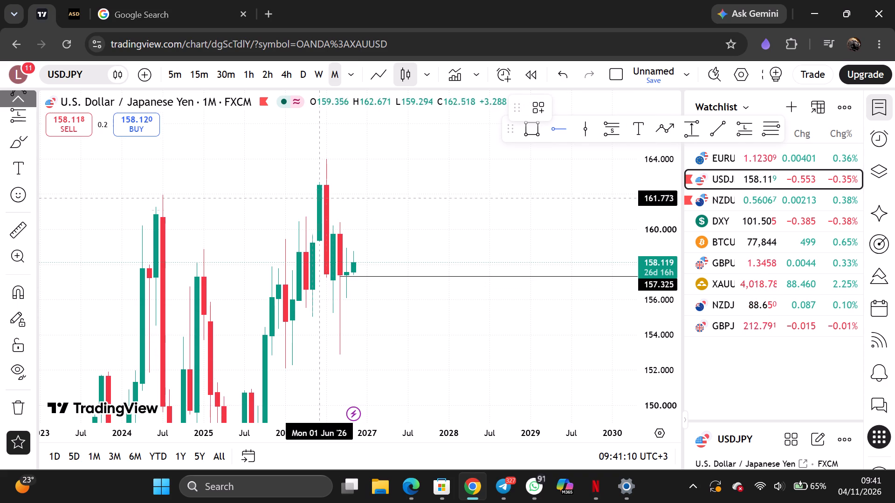
pyautogui.click(314, 185)
pyautogui.click(377, 170)
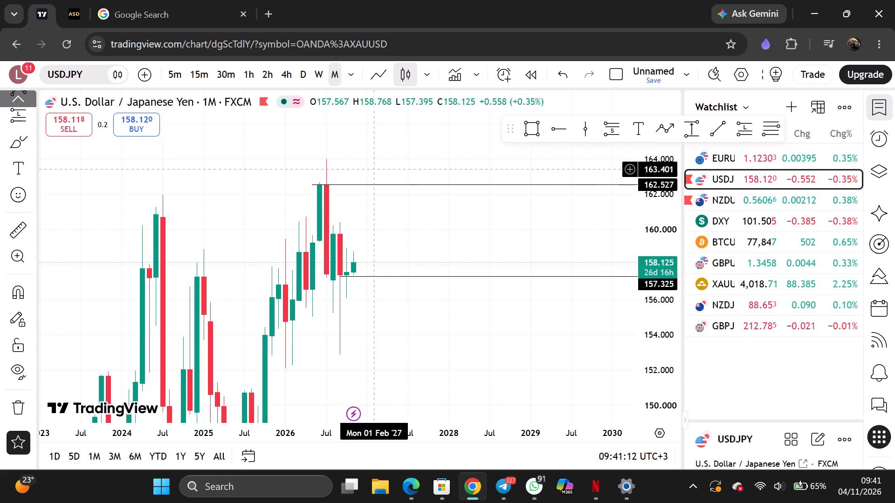
# Switch USDJPY to the daily timeframe and review price against the two marked levels.
pyautogui.moveTo(498, 259); pyautogui.dragTo(356, 298)
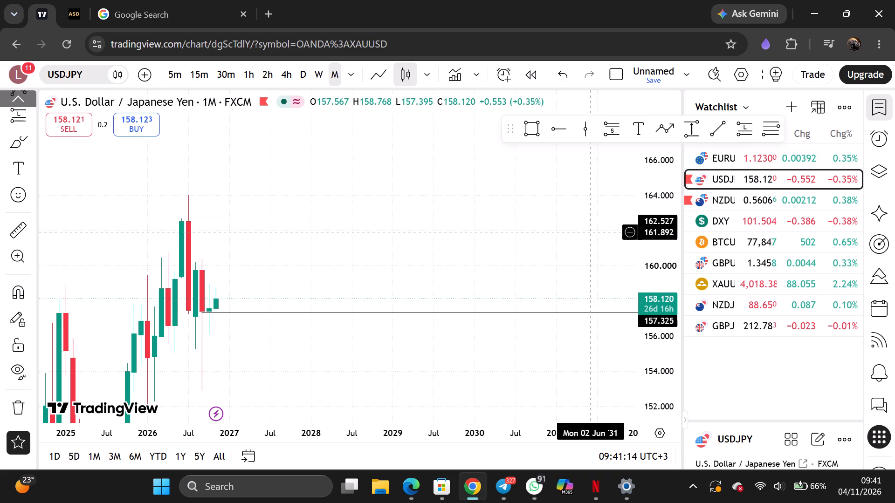
pyautogui.click(299, 72)
pyautogui.scroll(-5, 303, 183)
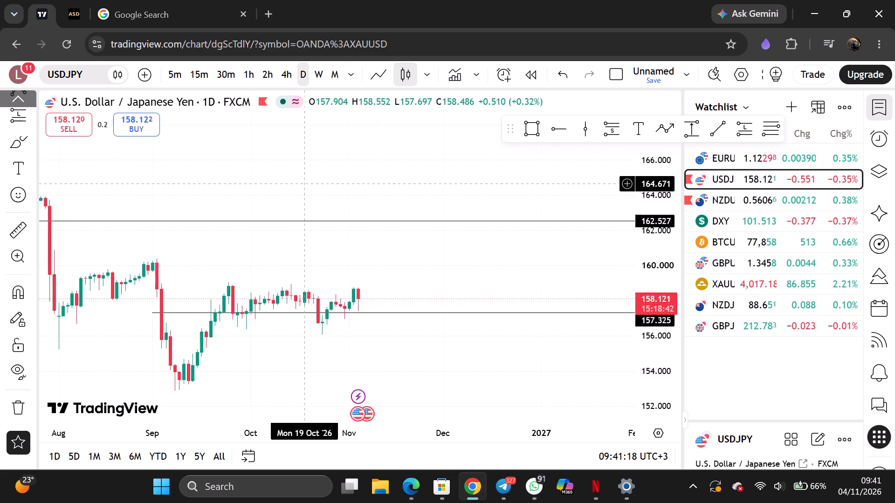
pyautogui.scroll(-4, 303, 184)
pyautogui.scroll(8, 662, 205)
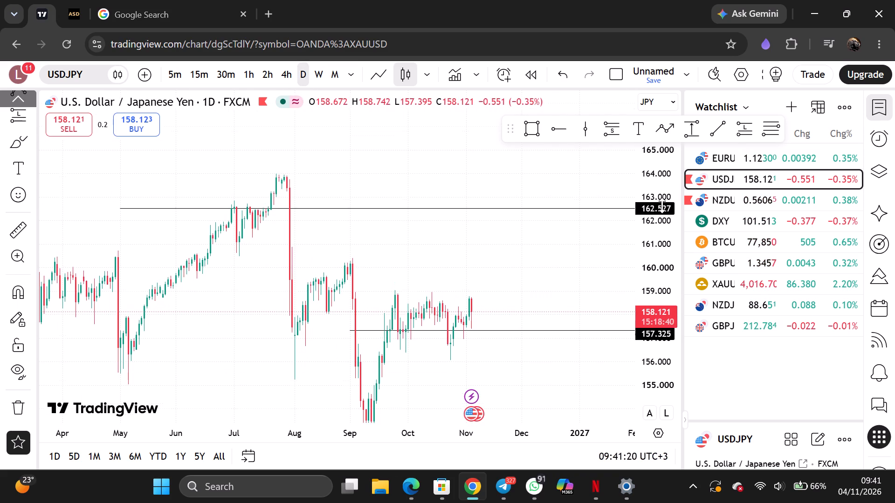
pyautogui.scroll(3, 544, 252)
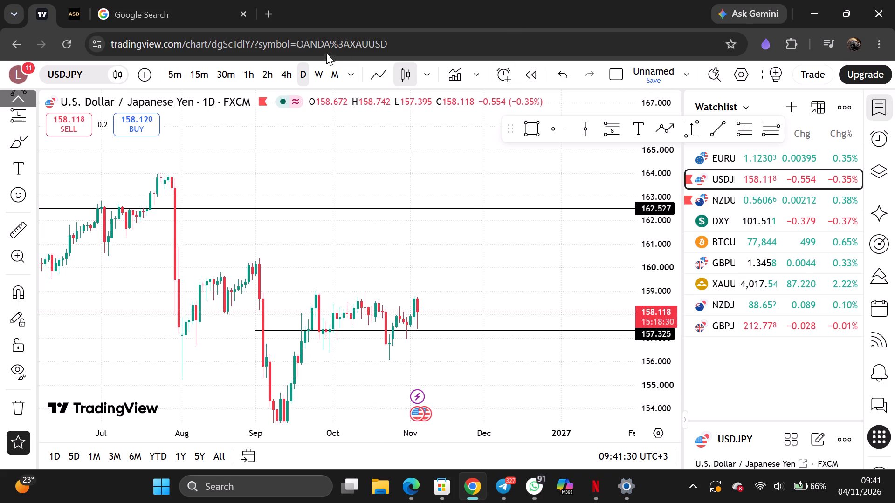
# Switch USDJPY to the 4-hour timeframe.
pyautogui.click(284, 68)
pyautogui.scroll(-2, 360, 163)
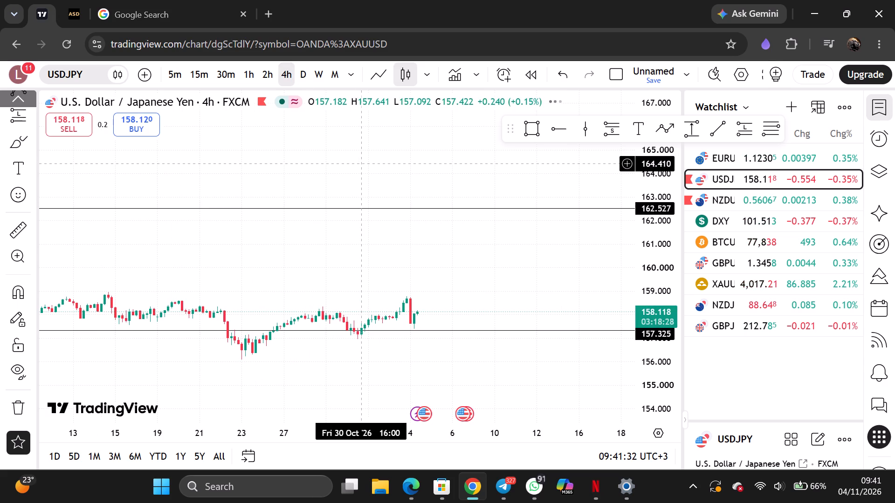
pyautogui.scroll(-7, 360, 163)
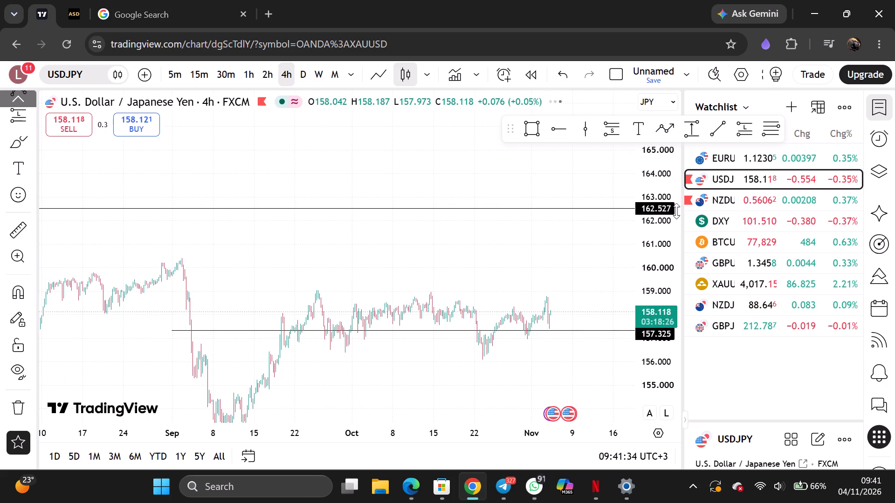
# Examine USDJPY's recent and earlier 4-hour price action around the 157.325 and 162.527 levels.
pyautogui.scroll(12, 676, 211)
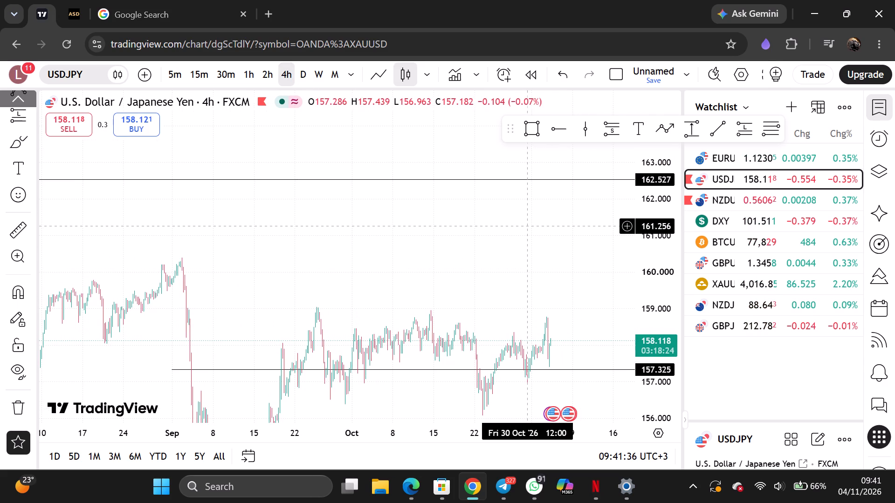
pyautogui.scroll(6, 527, 225)
pyautogui.moveTo(495, 223); pyautogui.dragTo(598, 170)
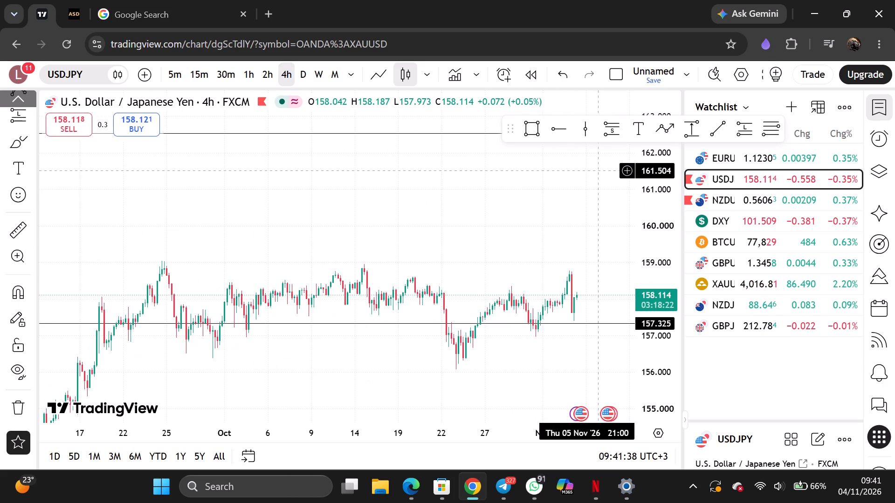
pyautogui.scroll(1, 585, 190)
pyautogui.scroll(6, 665, 184)
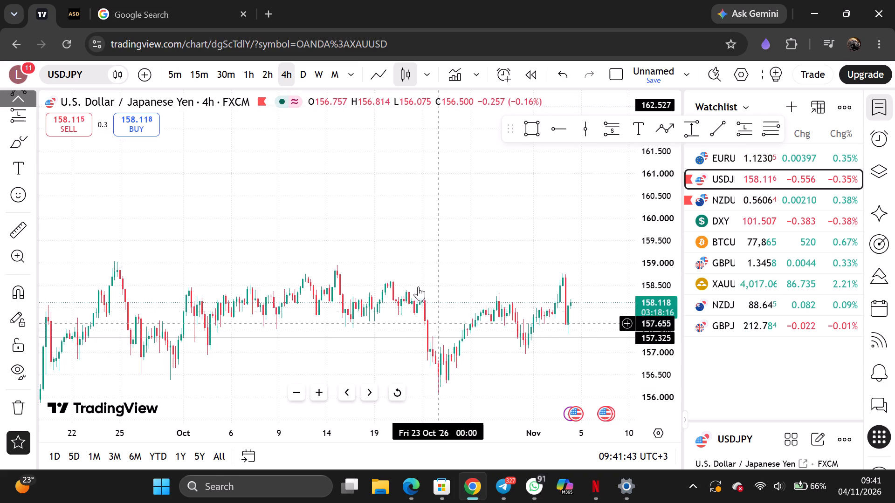
pyautogui.scroll(-11, 403, 264)
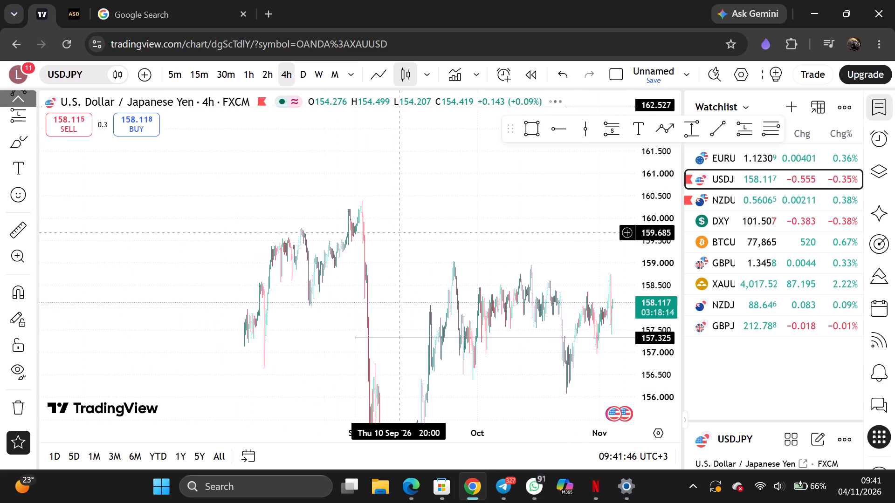
pyautogui.scroll(-7, 660, 211)
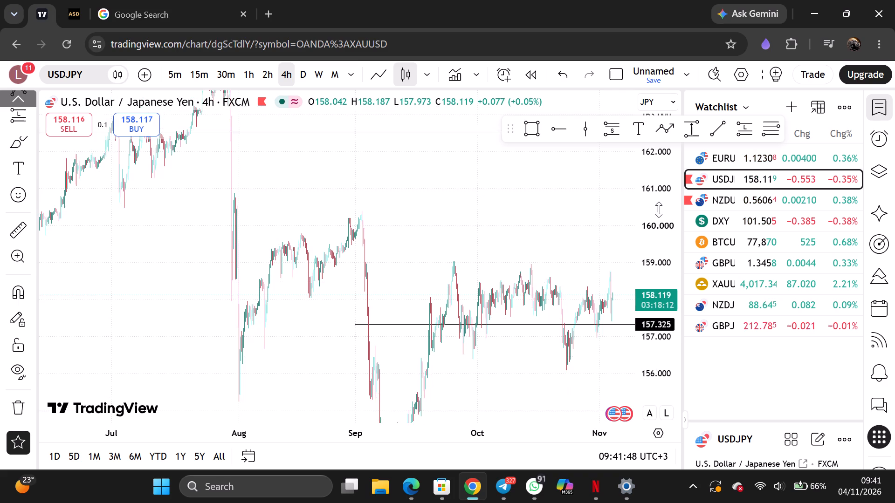
pyautogui.scroll(-19, 659, 210)
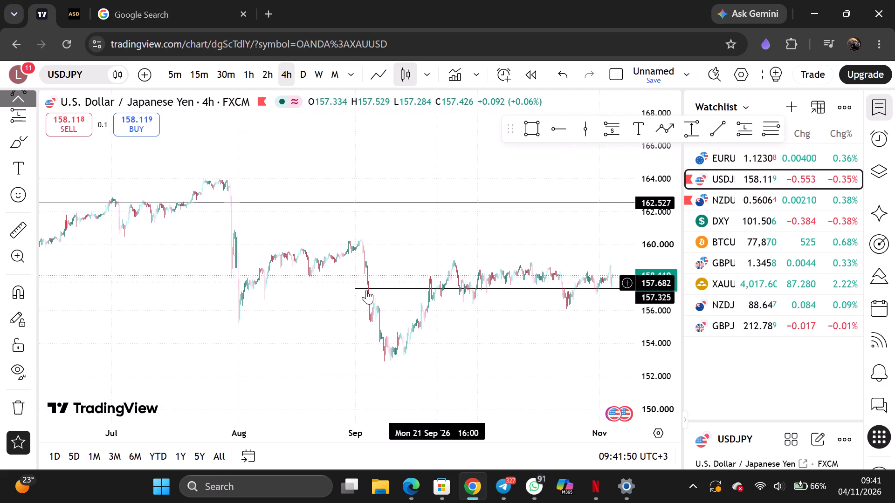
pyautogui.scroll(-8, 366, 290)
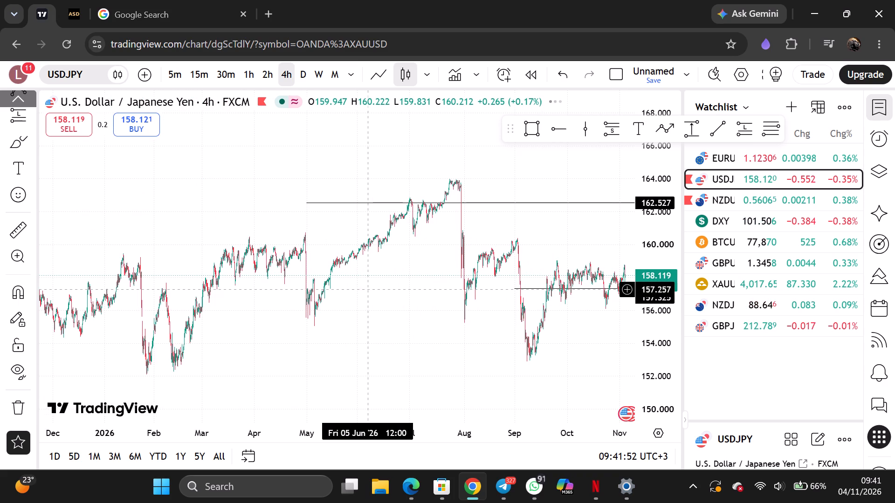
# Examine USDJPY's 4-hour price action from September to November 2026 around the 157.325 level.
pyautogui.moveTo(430, 319); pyautogui.dragTo(275, 334)
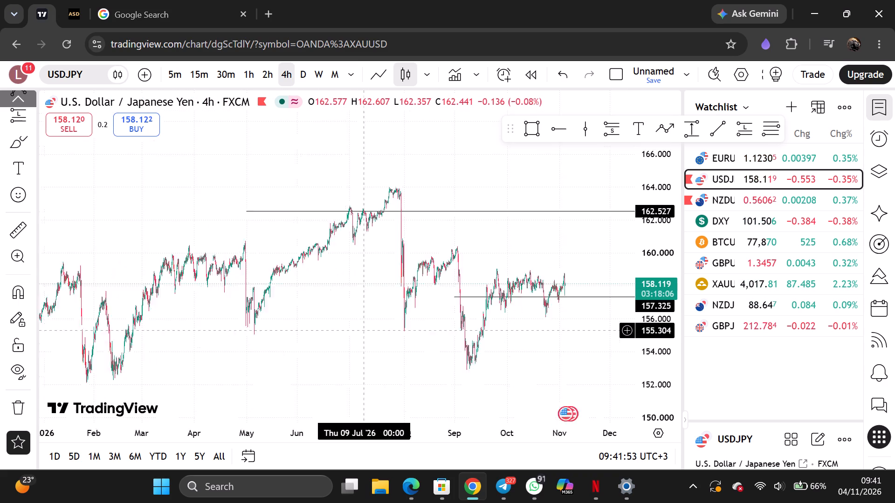
pyautogui.moveTo(275, 334); pyautogui.dragTo(155, 336)
pyautogui.click(154, 336)
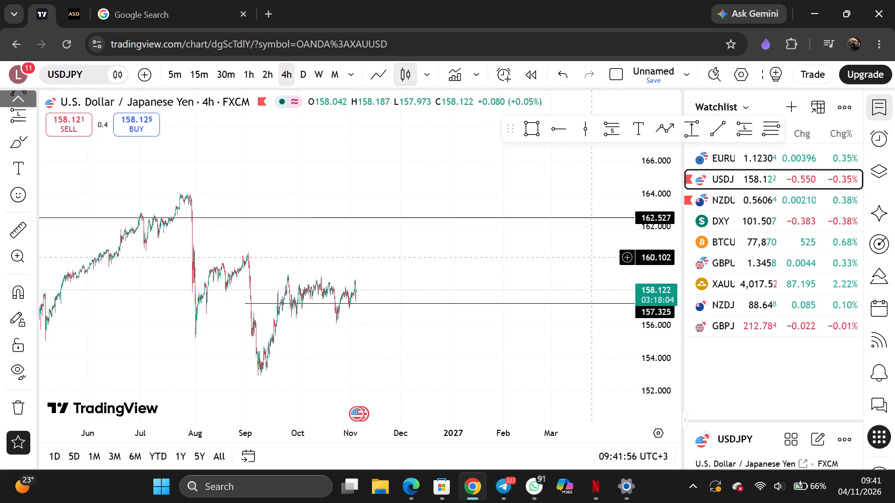
pyautogui.scroll(7, 656, 203)
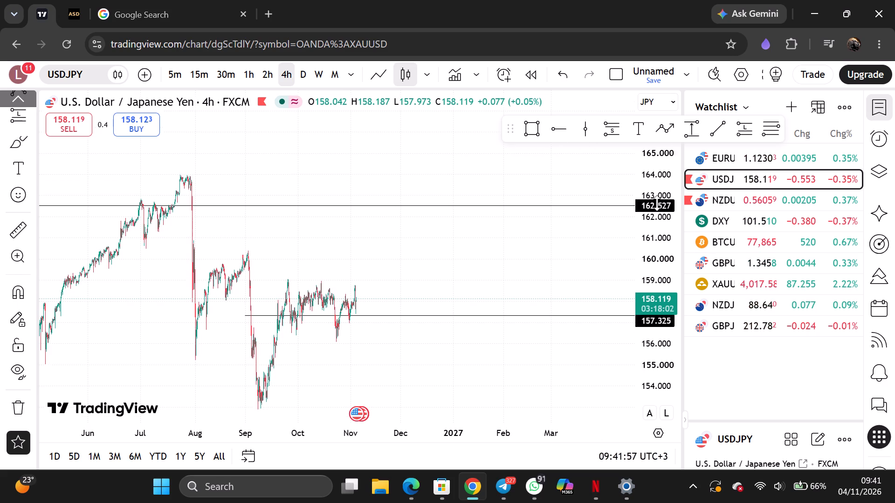
pyautogui.scroll(4, 657, 203)
pyautogui.scroll(3, 491, 293)
pyautogui.moveTo(356, 279); pyautogui.dragTo(546, 249)
pyautogui.click(546, 249)
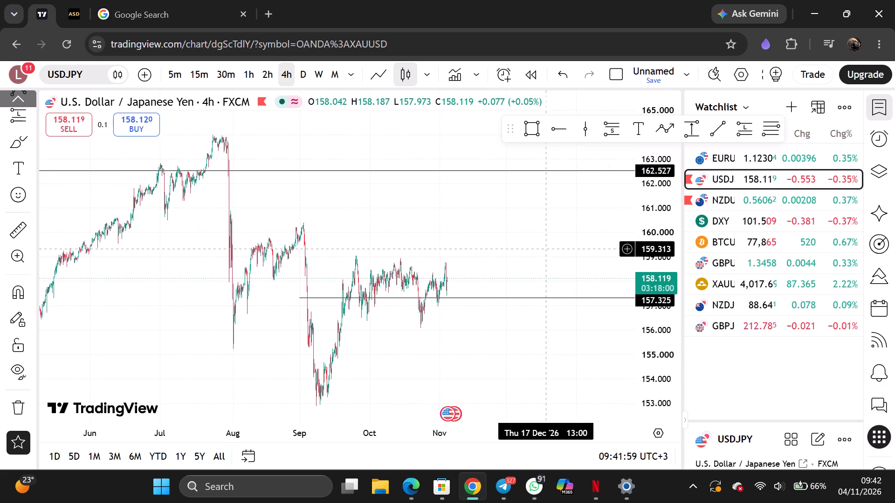
pyautogui.scroll(5, 546, 249)
pyautogui.moveTo(349, 274); pyautogui.dragTo(546, 256)
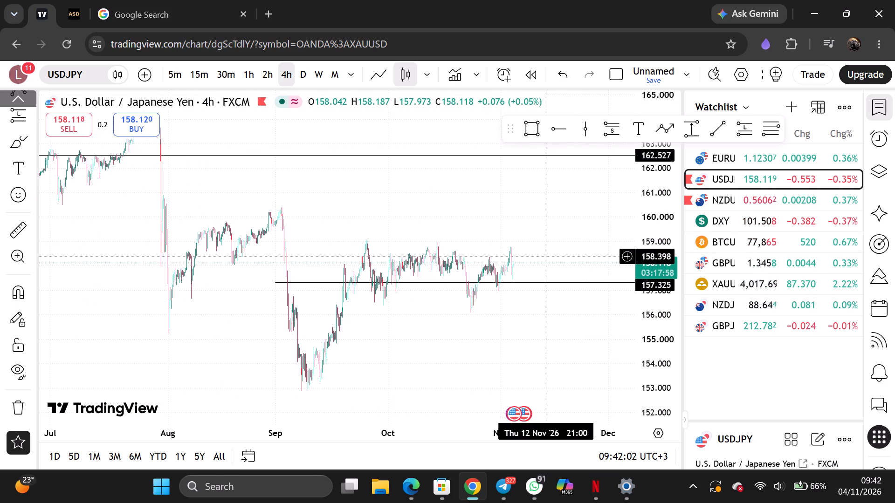
pyautogui.scroll(7, 546, 256)
pyautogui.moveTo(459, 258); pyautogui.dragTo(551, 262)
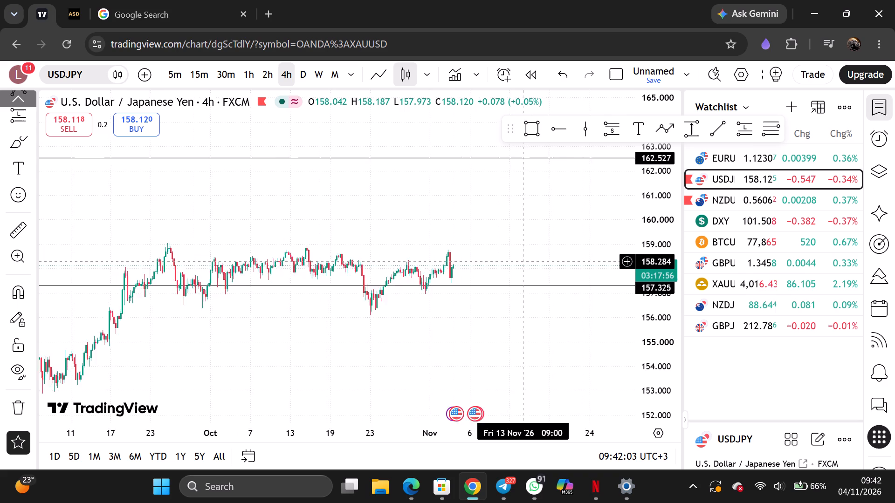
pyautogui.moveTo(551, 262); pyautogui.dragTo(574, 261)
pyautogui.click(574, 261)
pyautogui.scroll(3, 574, 261)
pyautogui.scroll(3, 660, 226)
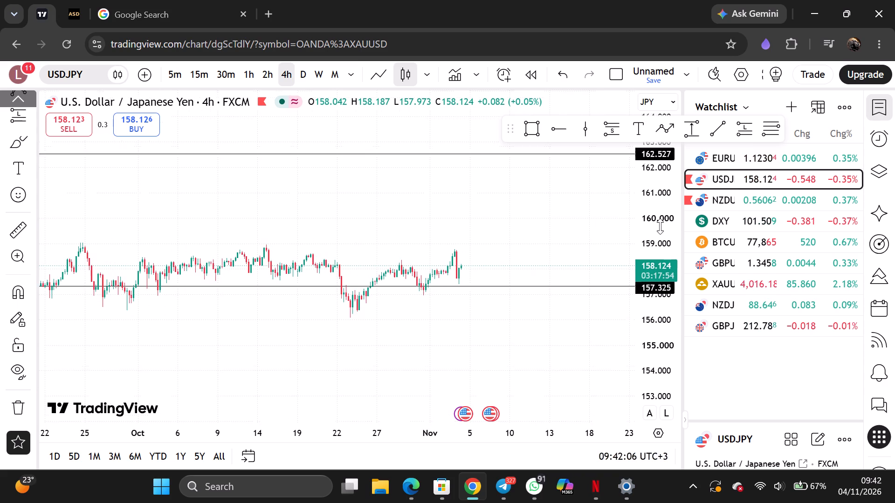
pyautogui.scroll(16, 660, 226)
# Draw a horizontal ray at about 160.283 from the late-August 2026 swing high on the 4-hour chart.
pyautogui.scroll(-2, 550, 236)
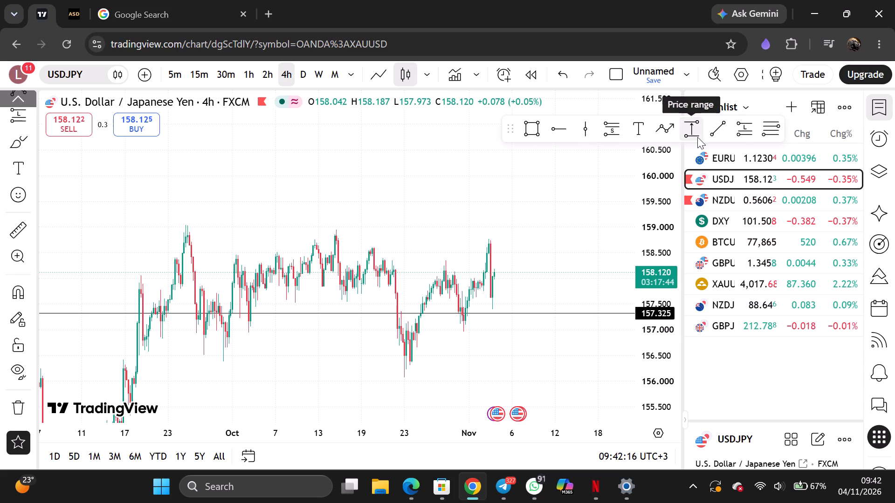
pyautogui.scroll(-1, 127, 251)
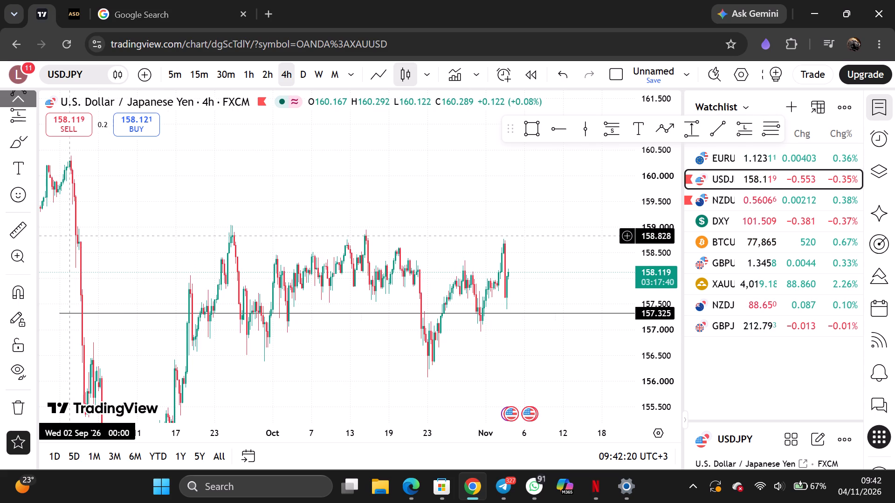
pyautogui.scroll(-2, 70, 236)
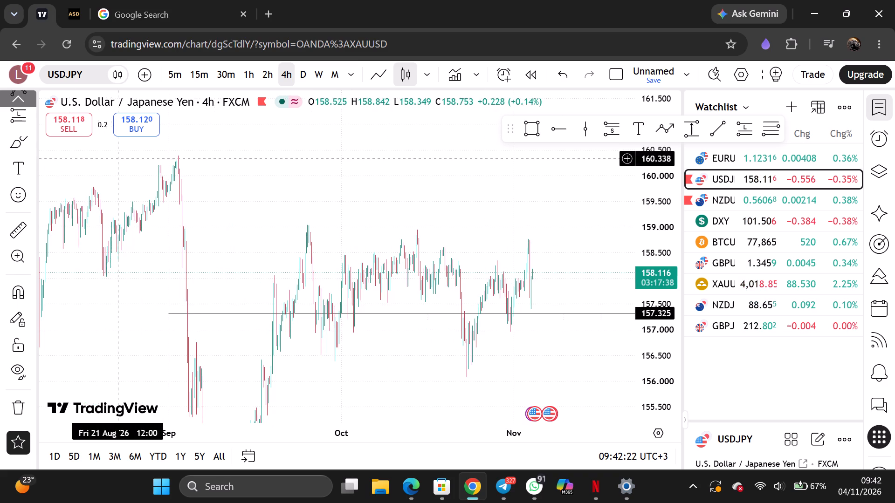
pyautogui.click(561, 131)
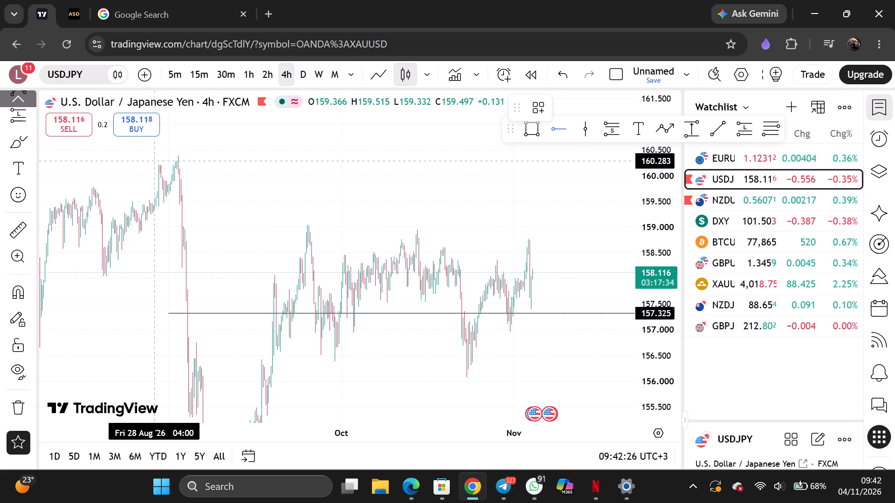
pyautogui.keyDown('shift'); pyautogui.moveTo(155, 161); pyautogui.dragTo(207, 166); pyautogui.keyUp('shift')
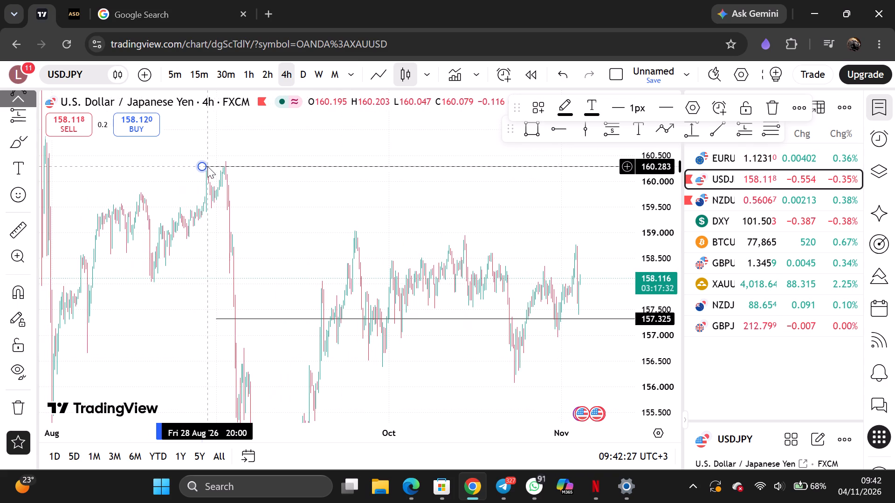
pyautogui.click(307, 216)
# Review USDJPY's 2026 4-hour price action against the 157.325, 160.283 and 162.527 levels.
pyautogui.moveTo(297, 197); pyautogui.dragTo(212, 235)
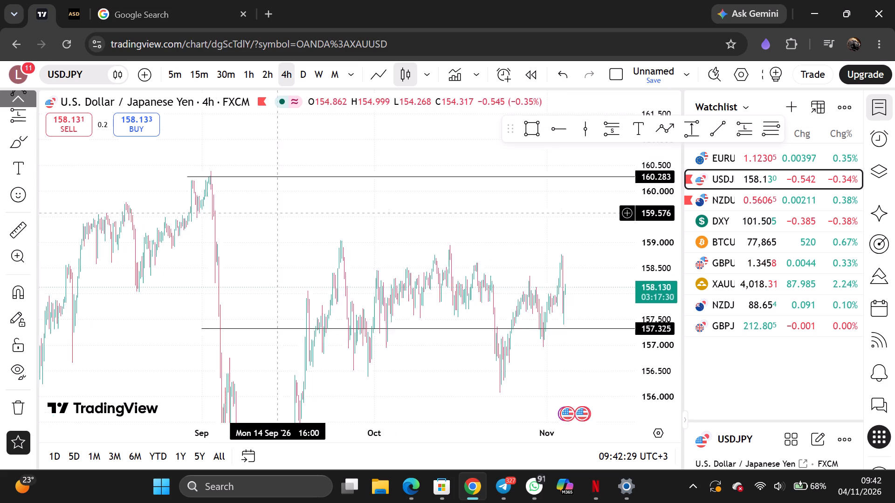
pyautogui.moveTo(212, 235); pyautogui.dragTo(69, 242)
pyautogui.click(68, 241)
pyautogui.scroll(-3, 206, 209)
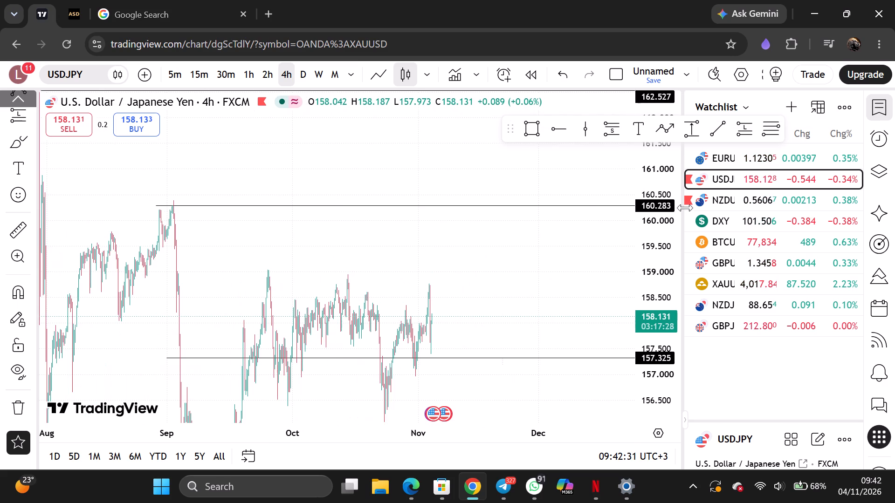
pyautogui.scroll(2, 685, 208)
pyautogui.scroll(-9, 409, 231)
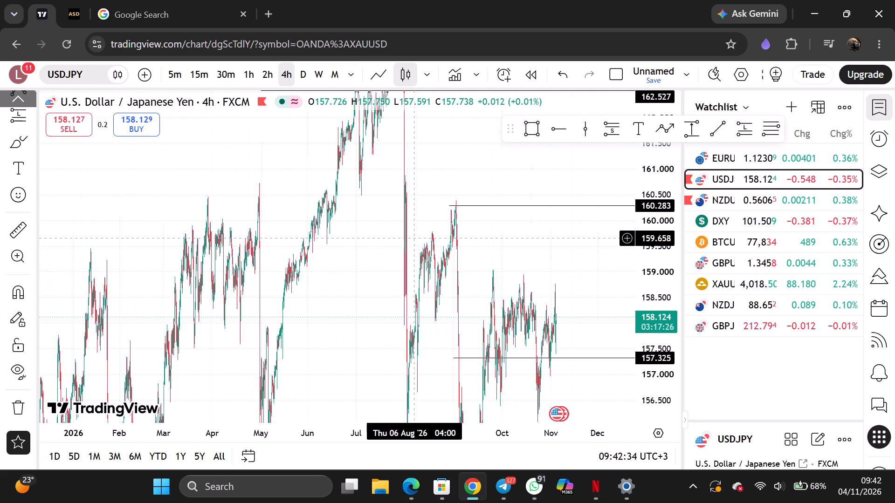
pyautogui.scroll(-12, 666, 200)
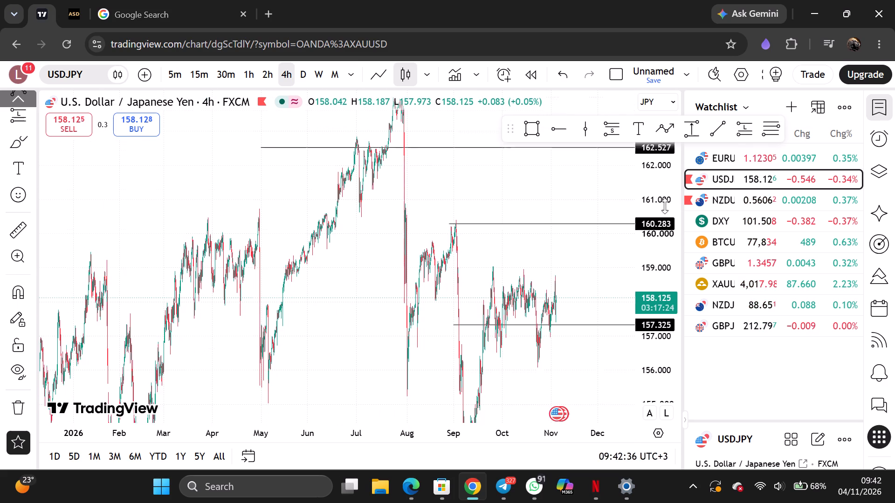
# Change the USDJPY chart from candles to a line chart.
pyautogui.click(372, 69)
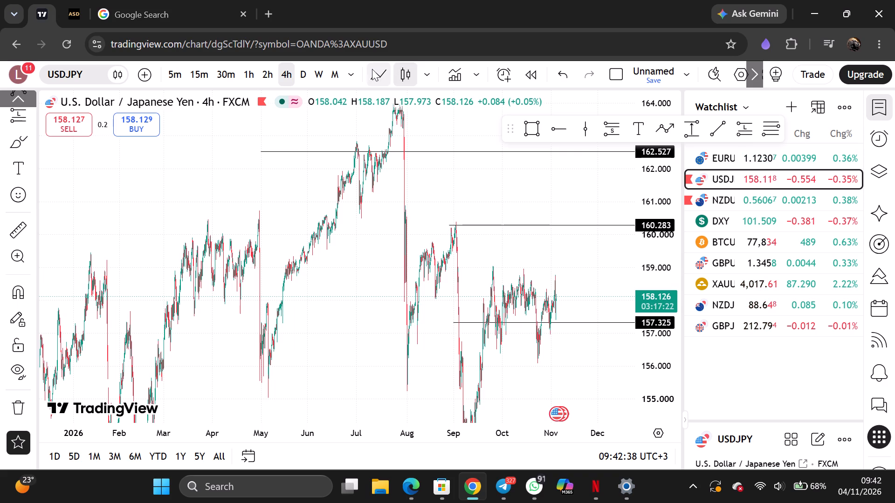
# Draw a horizontal trend line at about 158.707 from 2 September to 26 November 2026, along the recent range highs.
pyautogui.scroll(8, 413, 188)
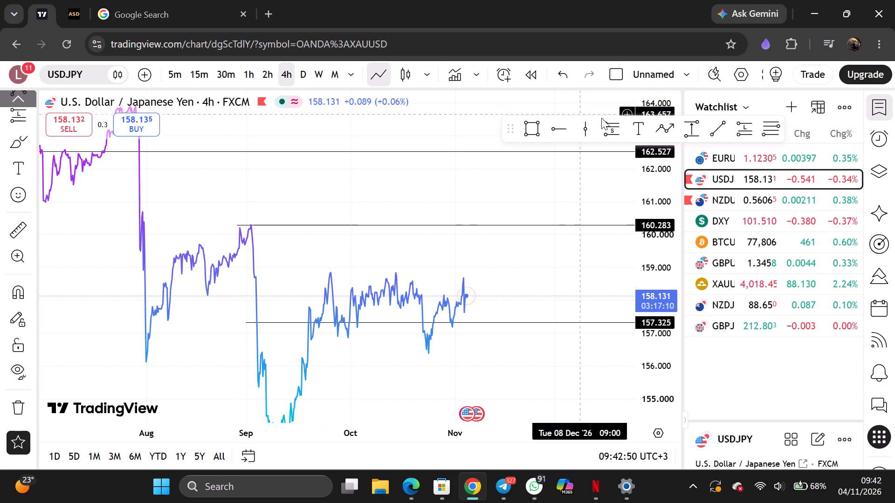
pyautogui.click(713, 136)
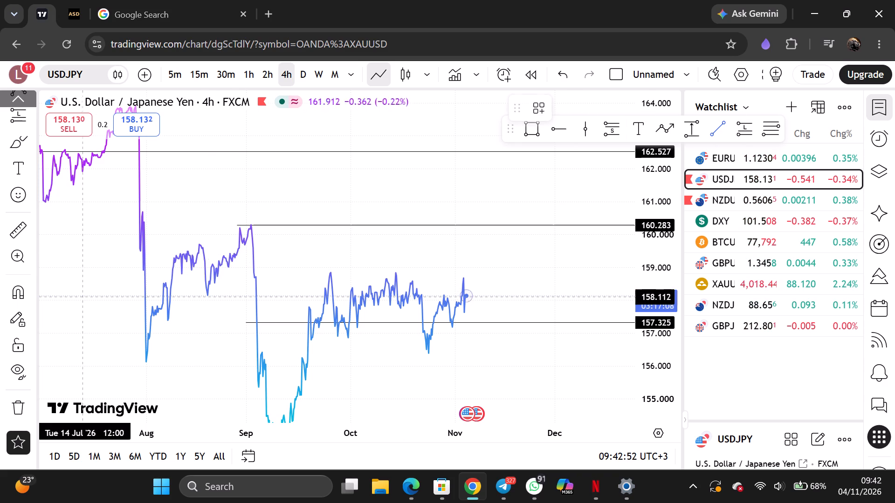
pyautogui.keyDown('shift'); pyautogui.click(251, 277); pyautogui.keyUp('shift')
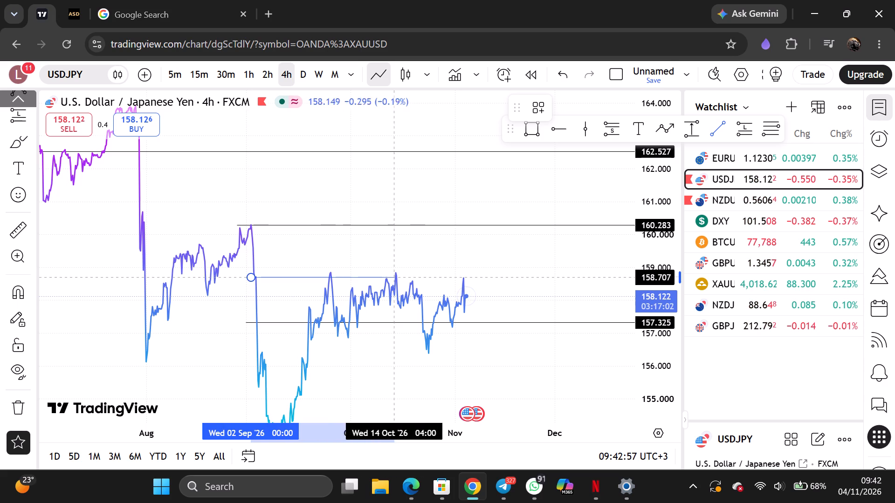
pyautogui.keyDown('shift'); pyautogui.click(545, 288); pyautogui.keyUp('shift')
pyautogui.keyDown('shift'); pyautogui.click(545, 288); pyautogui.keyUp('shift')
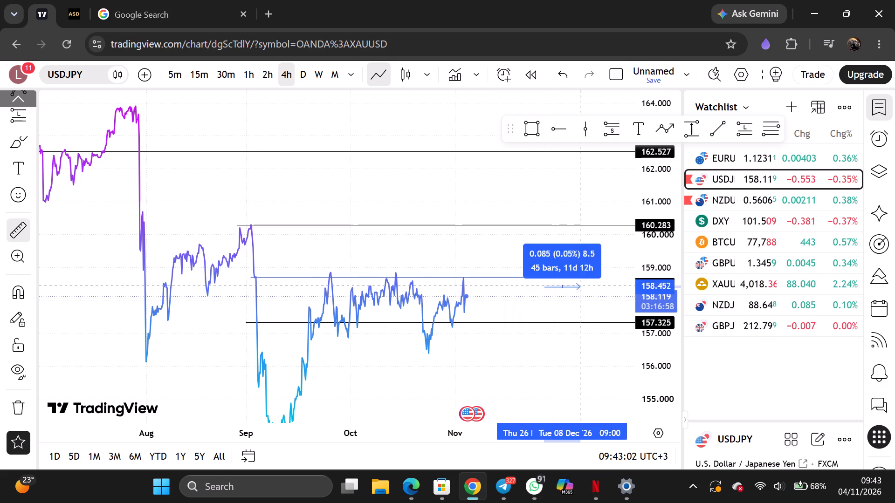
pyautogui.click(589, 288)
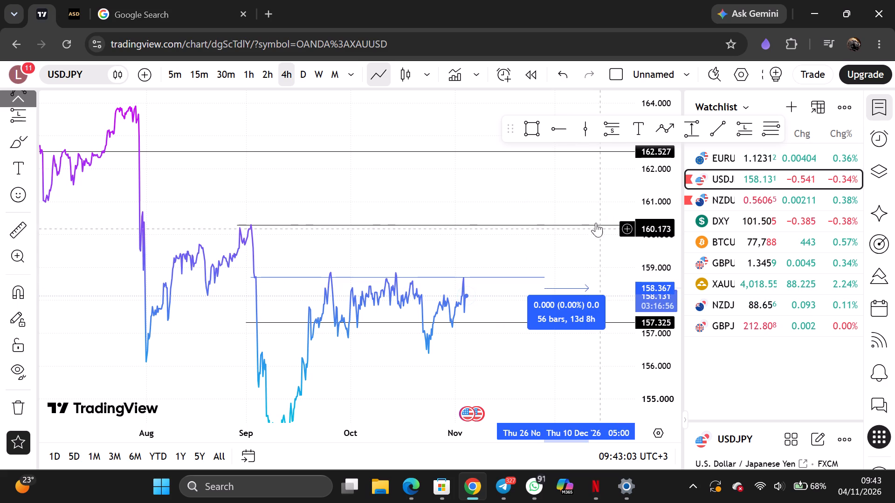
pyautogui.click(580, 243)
# Examine the USDJPY 4-hour line chart against the new range-high line and the marked levels, including price action back to February 2026.
pyautogui.scroll(3, 651, 218)
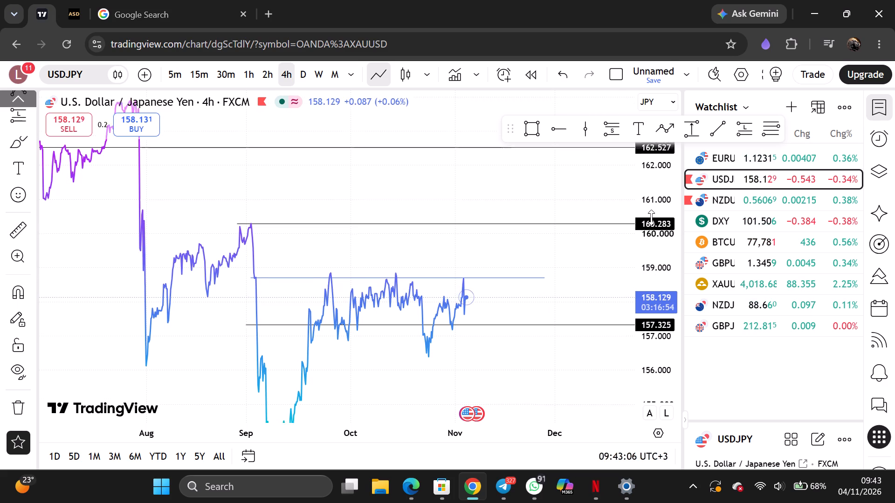
pyautogui.scroll(11, 651, 218)
pyautogui.scroll(3, 529, 274)
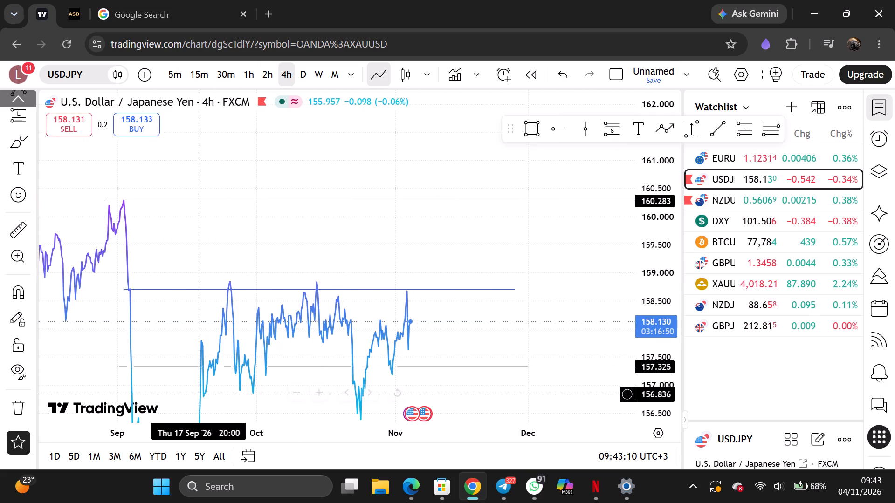
pyautogui.scroll(-2, 80, 253)
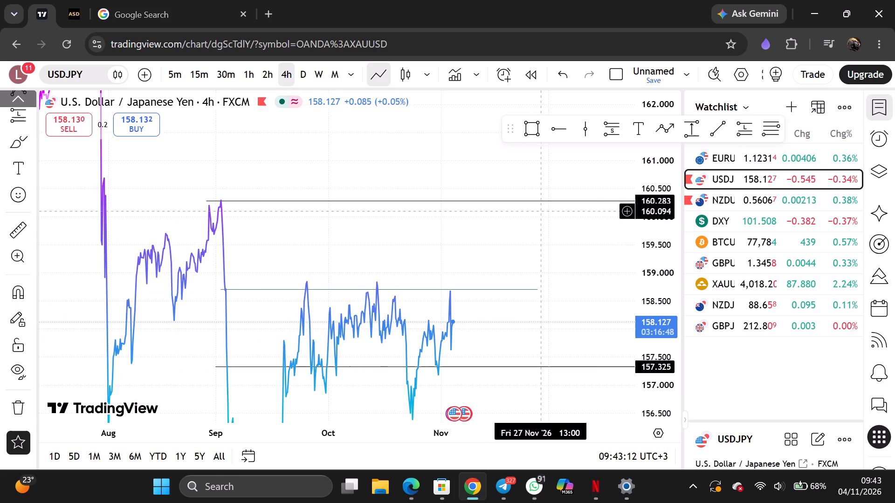
pyautogui.scroll(-14, 657, 222)
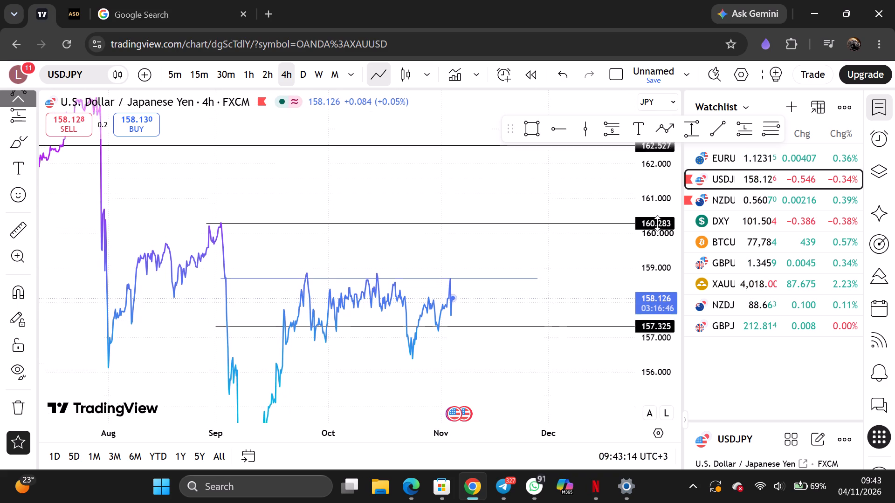
pyautogui.scroll(-11, 657, 223)
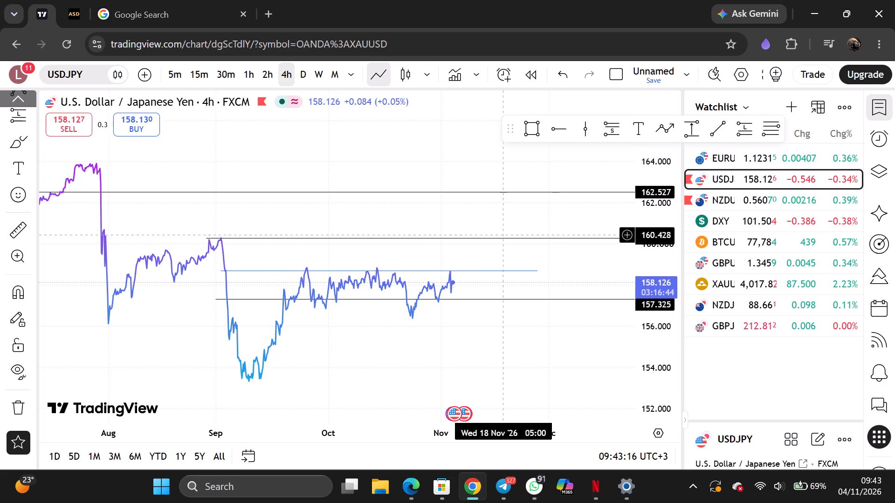
pyautogui.scroll(-2, 294, 237)
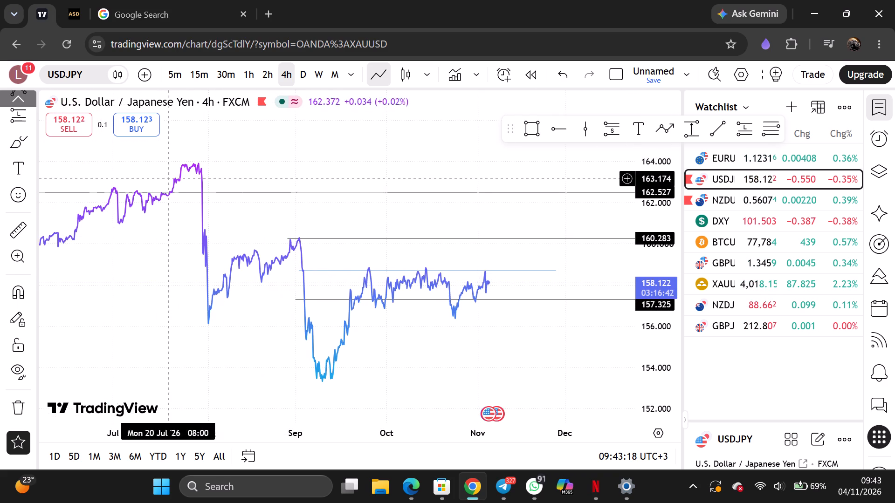
pyautogui.scroll(-5, 145, 233)
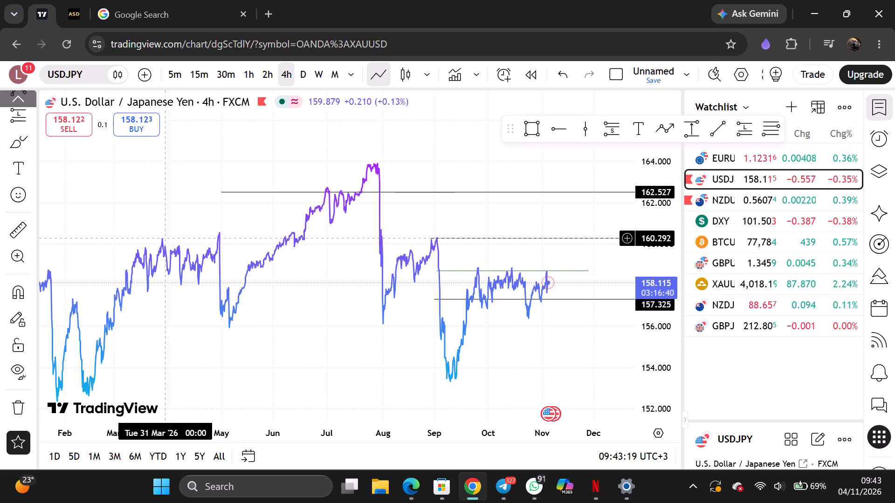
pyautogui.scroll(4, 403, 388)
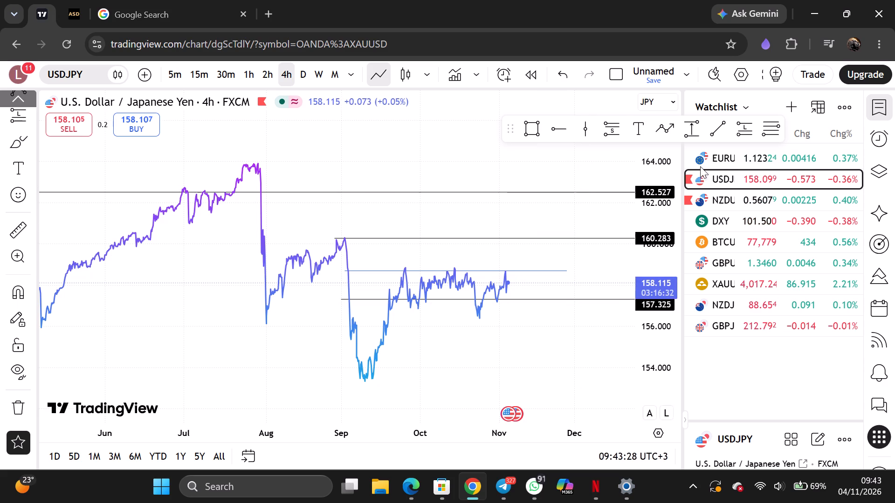
# Switch the chart to EURUSD and examine its recent 4-hour price action against the 1.12008, 1.11967 and 1.11503 levels.
pyautogui.click(710, 156)
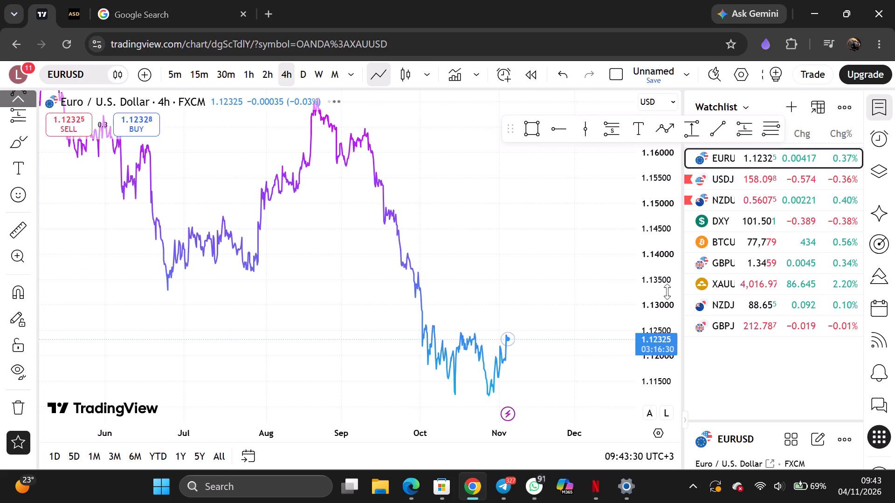
pyautogui.scroll(3, 657, 292)
pyautogui.scroll(6, 502, 280)
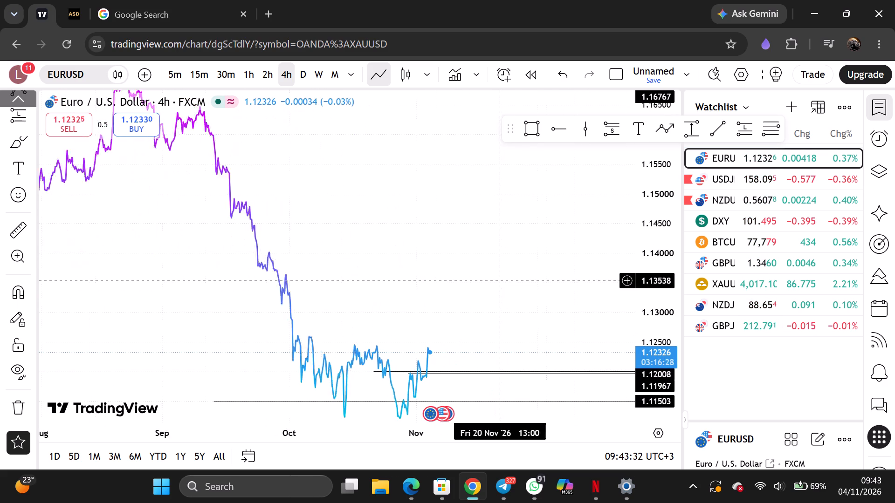
pyautogui.scroll(2, 656, 264)
pyautogui.scroll(-10, 656, 264)
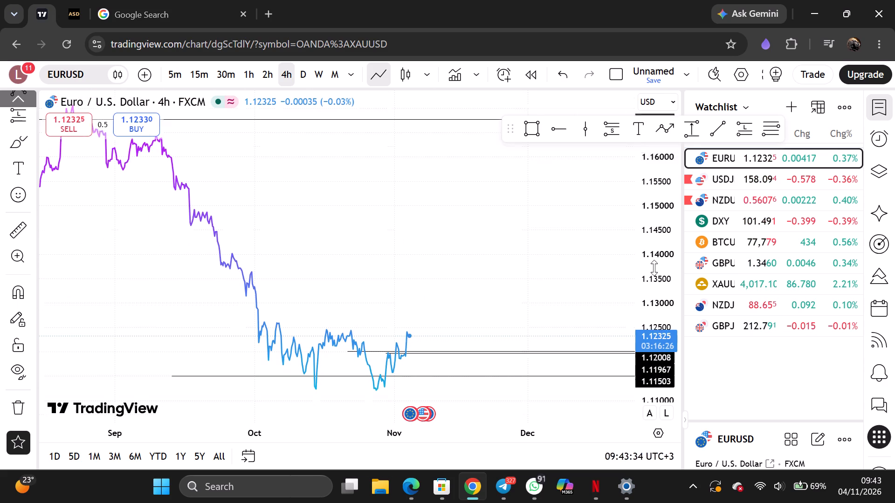
pyautogui.click(528, 281)
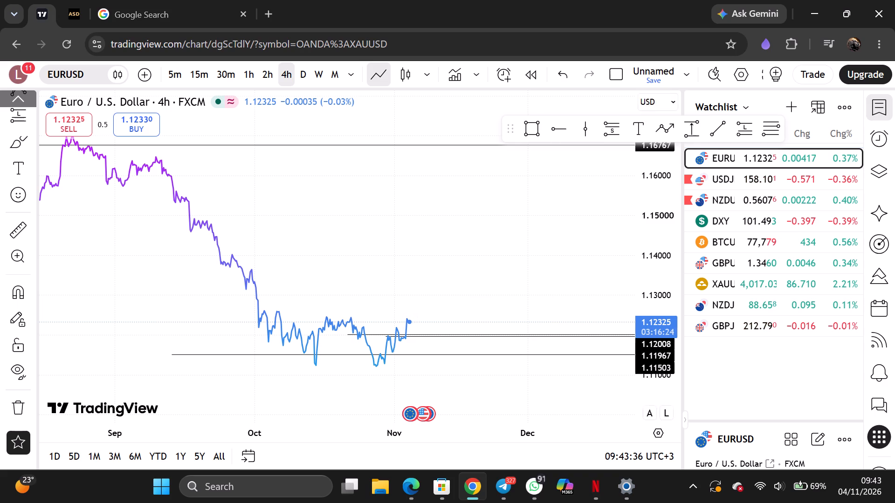
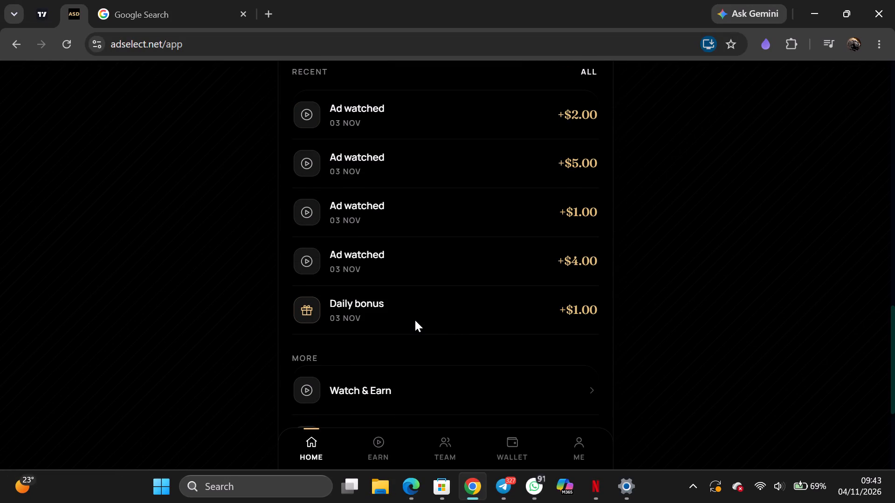
# Look over the recent earnings on the adselect.net home page, open Story Income, and go back out of it.
pyautogui.scroll(2, 414, 315)
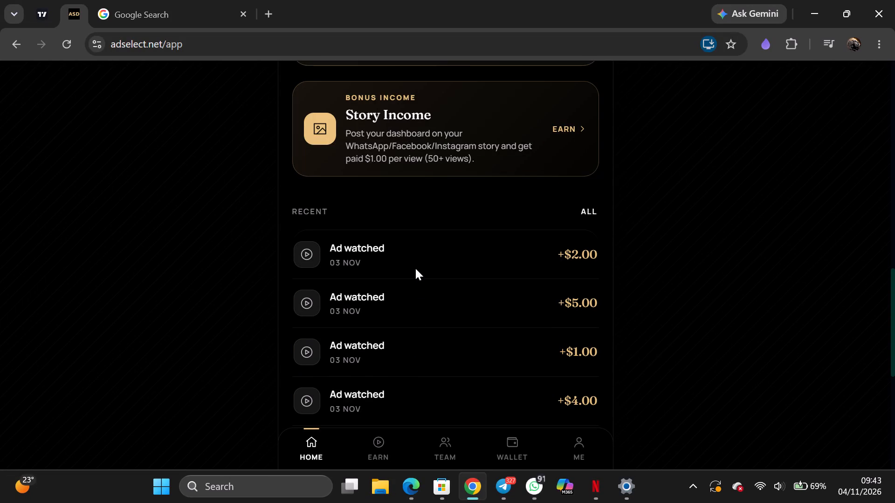
pyautogui.click(411, 257)
pyautogui.scroll(2, 411, 257)
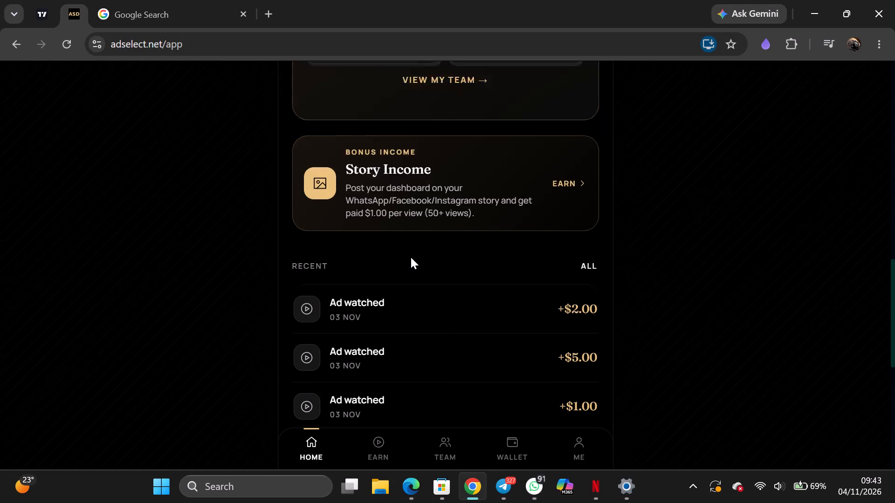
pyautogui.click(575, 265)
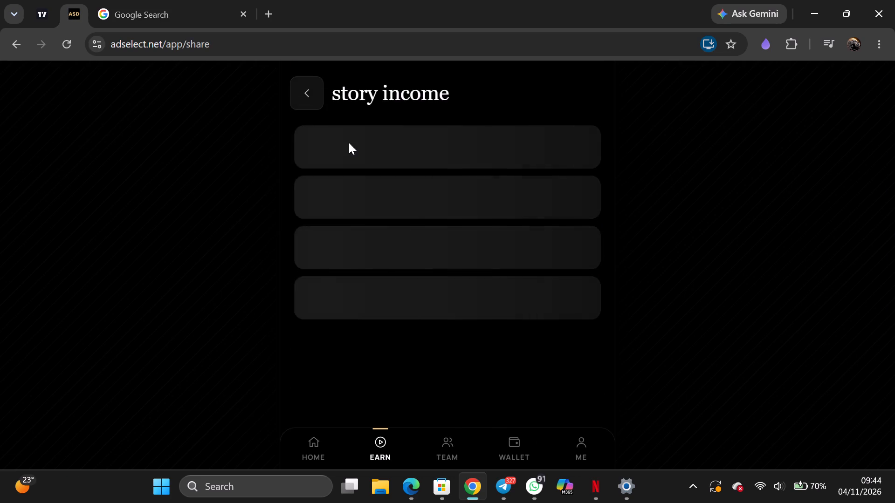
pyautogui.click(311, 99)
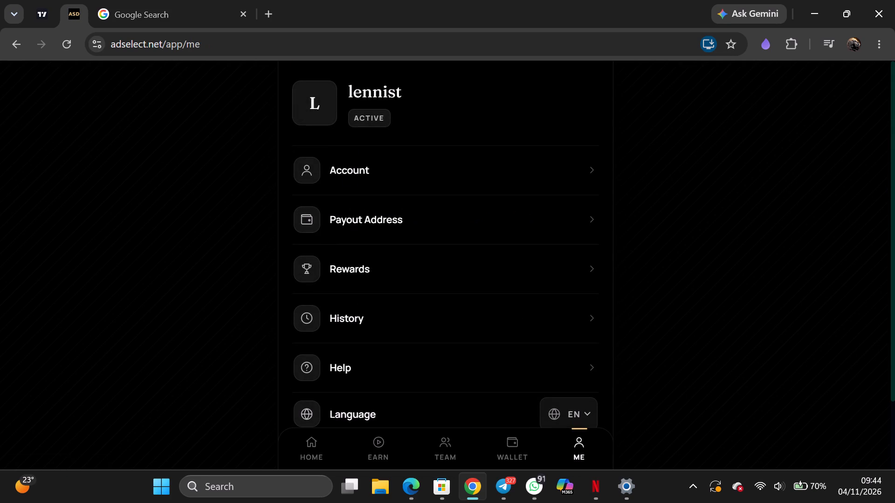
pyautogui.scroll(4, 402, 255)
pyautogui.click(168, 127)
# Switch back to the EURUSD 4-hour chart in TradingView.
pyautogui.click(33, 6)
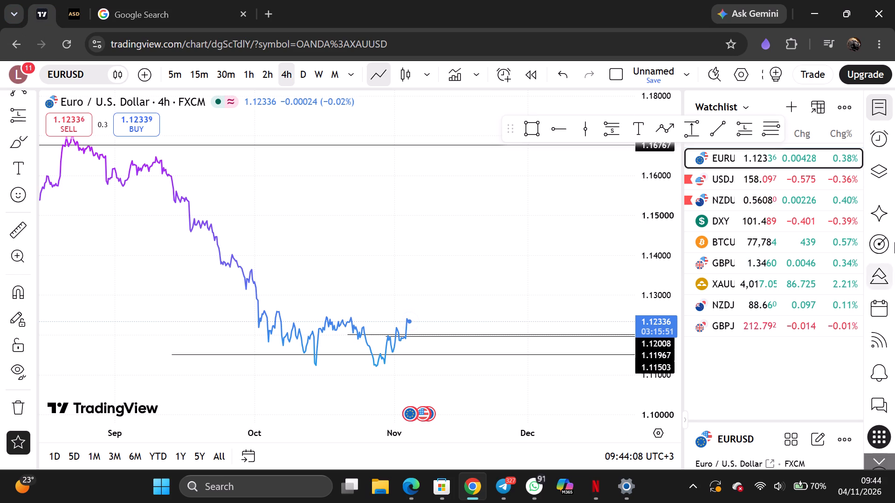